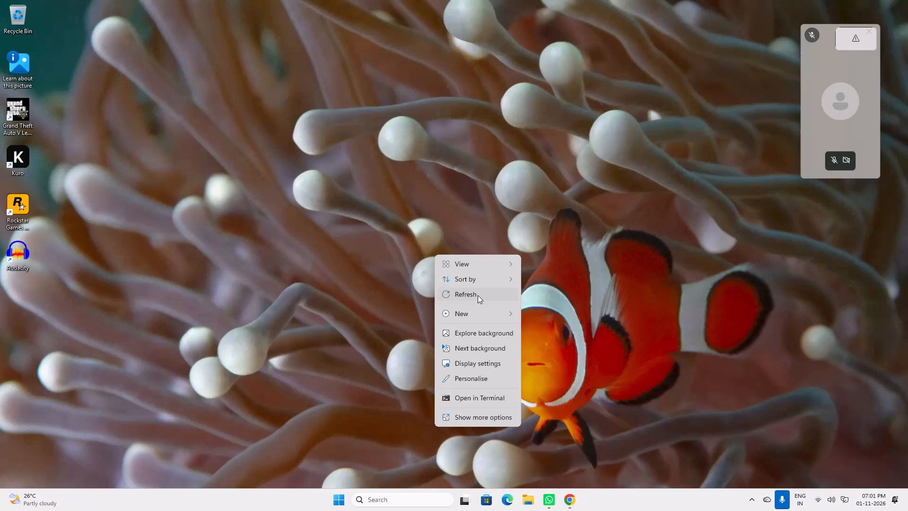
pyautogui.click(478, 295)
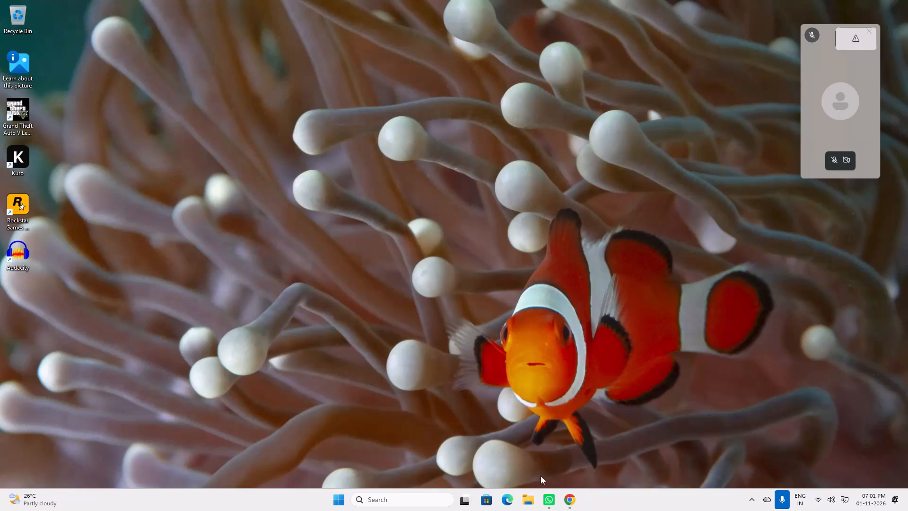
# Launch Adobe After Effects from the installed creativity apps.
pyautogui.click(344, 501)
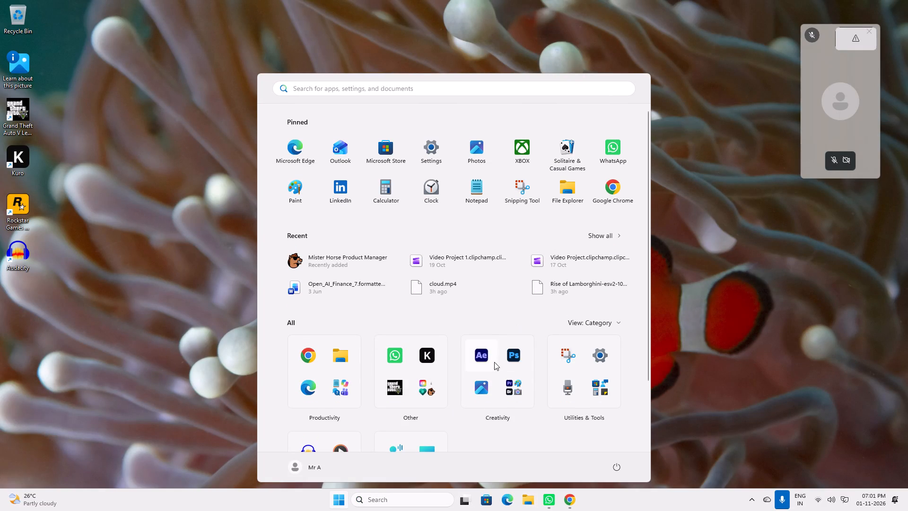
pyautogui.click(481, 355)
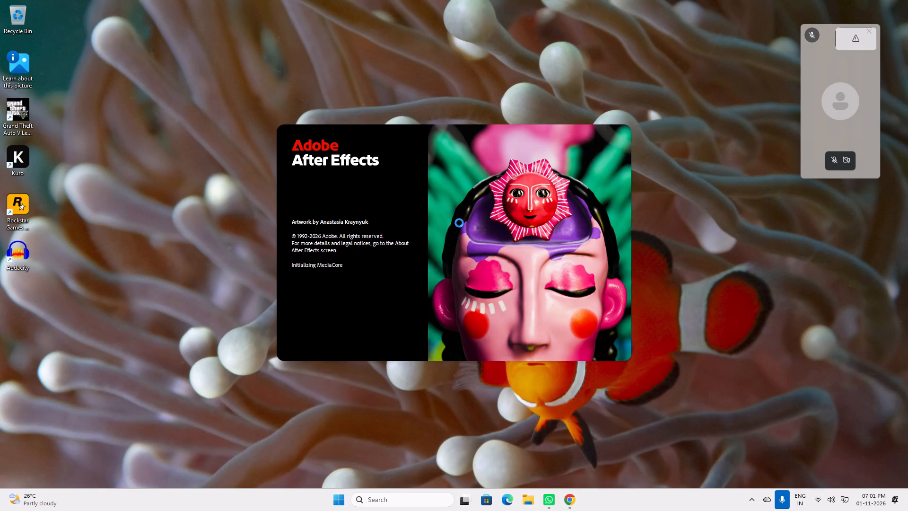
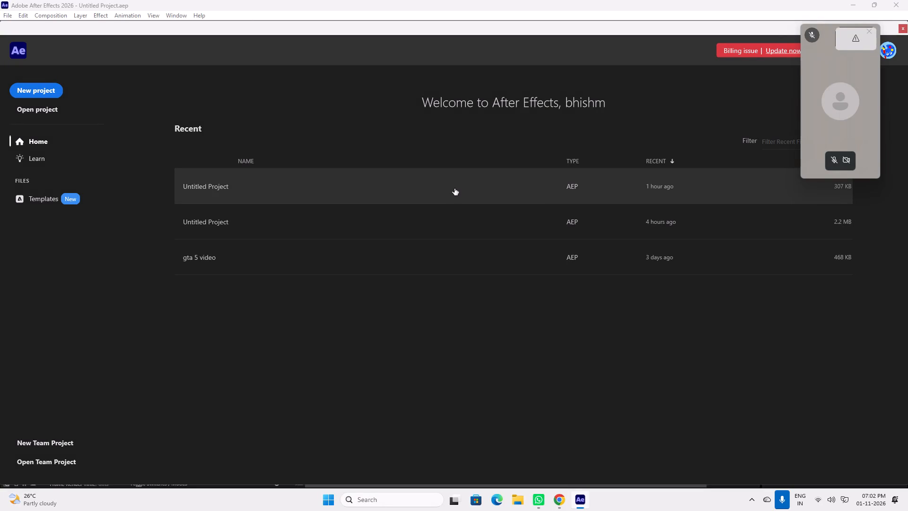
# Open the most recently used Untitled Project, the 307 KB AEP file, from the recent projects.
pyautogui.click(462, 185)
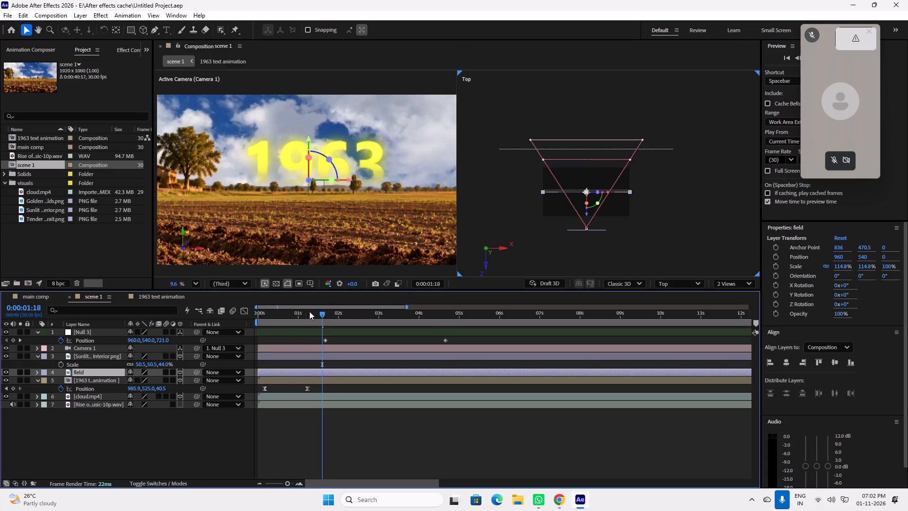
# Save the project and preview the scene 1 composition from the start of its timeline.
pyautogui.moveTo(309, 311); pyautogui.dragTo(240, 314)
pyautogui.hotkey('ctrl', 's')
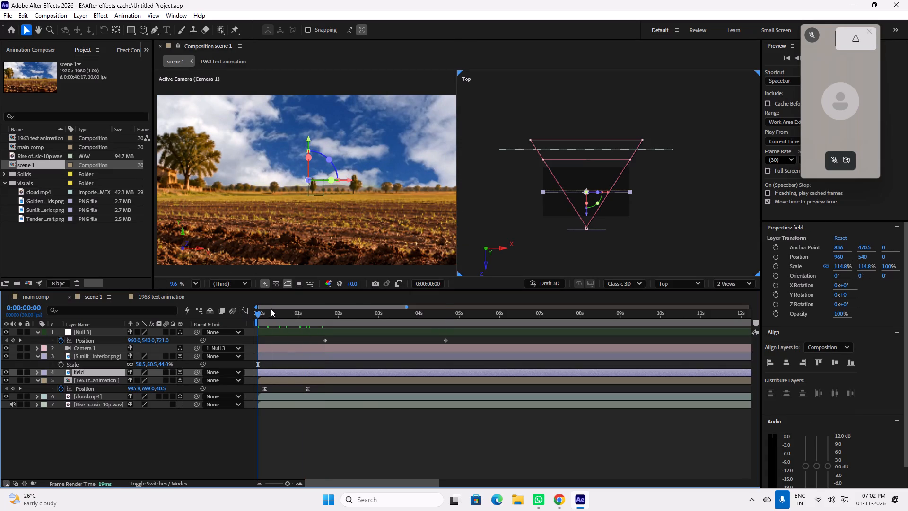
pyautogui.press('space')
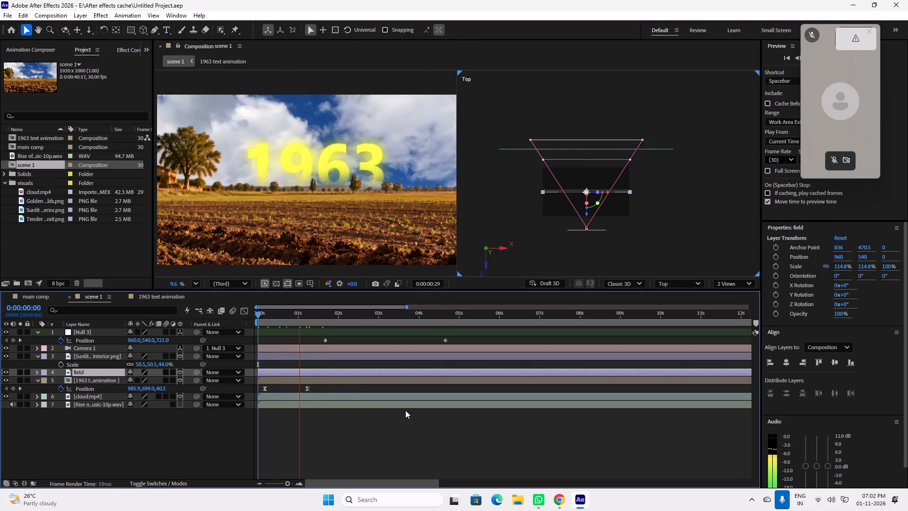
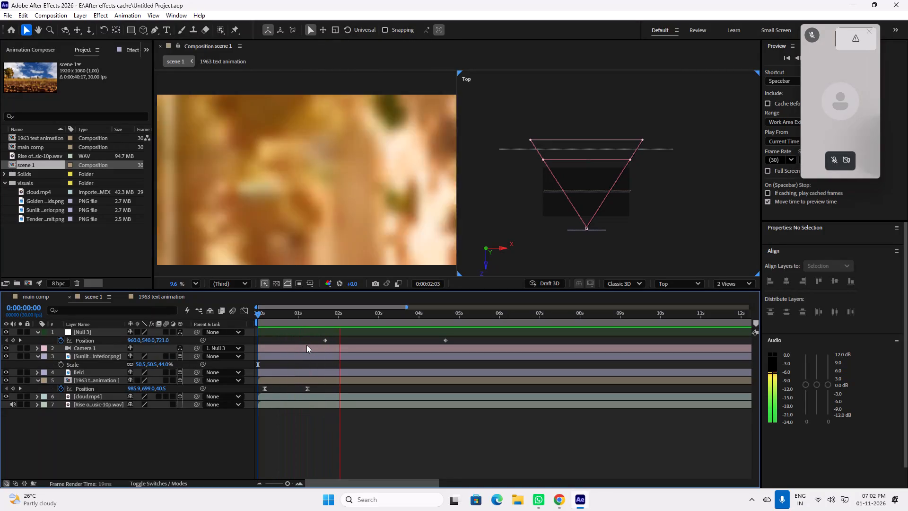
# Review the camera move in scene 1 between about 1 and 5 seconds, from the 1963 text to the interior.
pyautogui.press('space')
pyautogui.moveTo(318, 312); pyautogui.dragTo(312, 312)
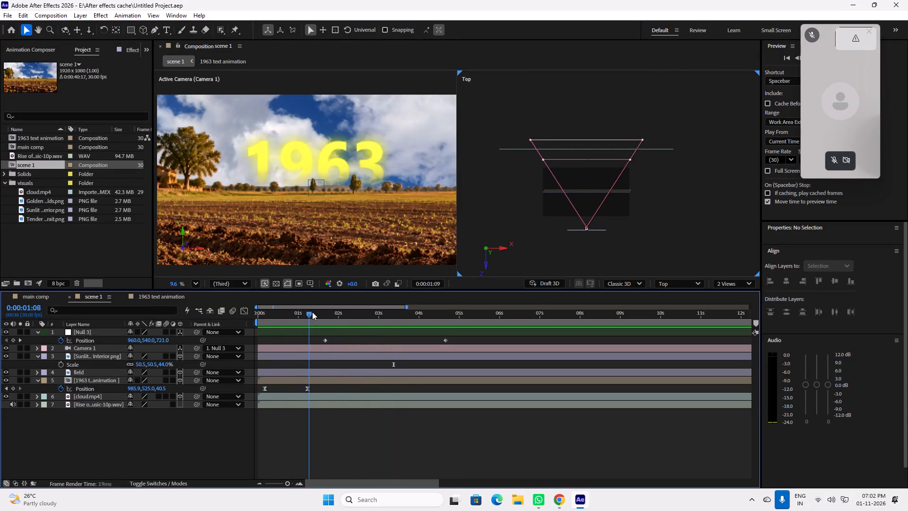
pyautogui.moveTo(312, 312); pyautogui.dragTo(332, 312)
pyautogui.press('space')
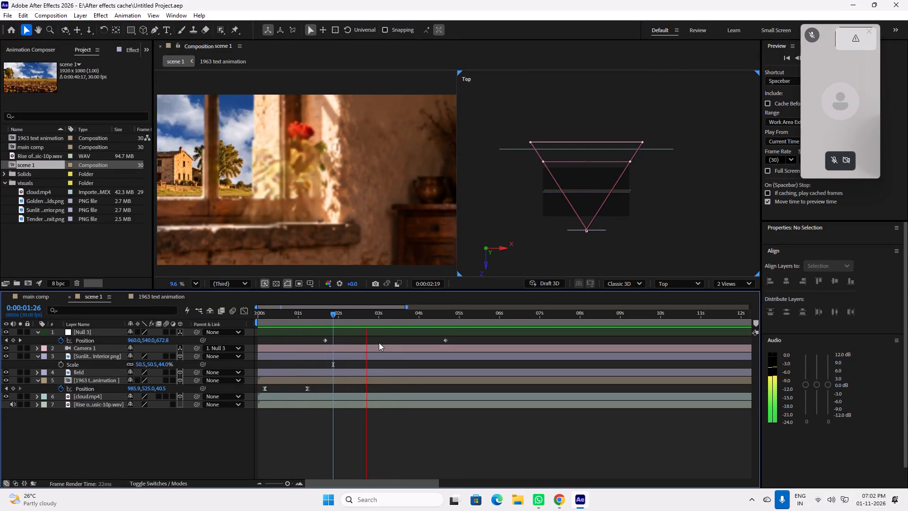
pyautogui.press('space')
pyautogui.moveTo(340, 315); pyautogui.dragTo(332, 316)
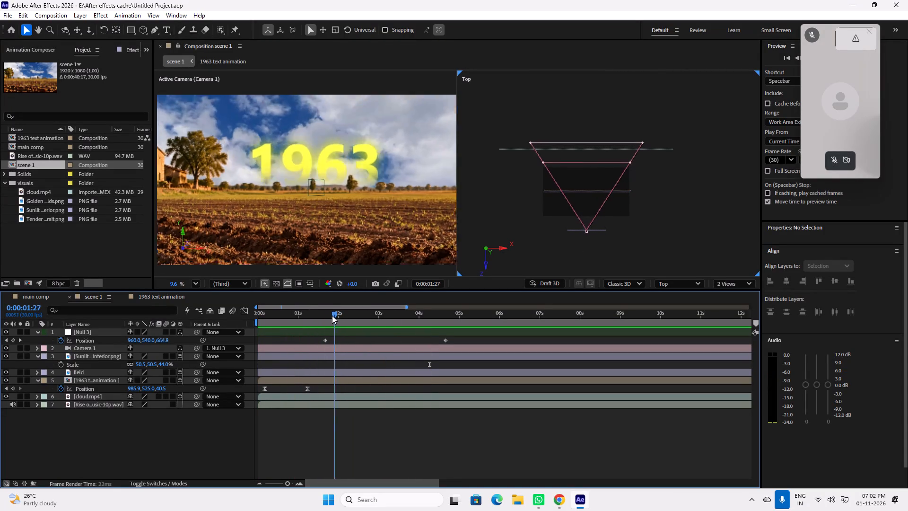
pyautogui.moveTo(332, 316); pyautogui.dragTo(352, 316)
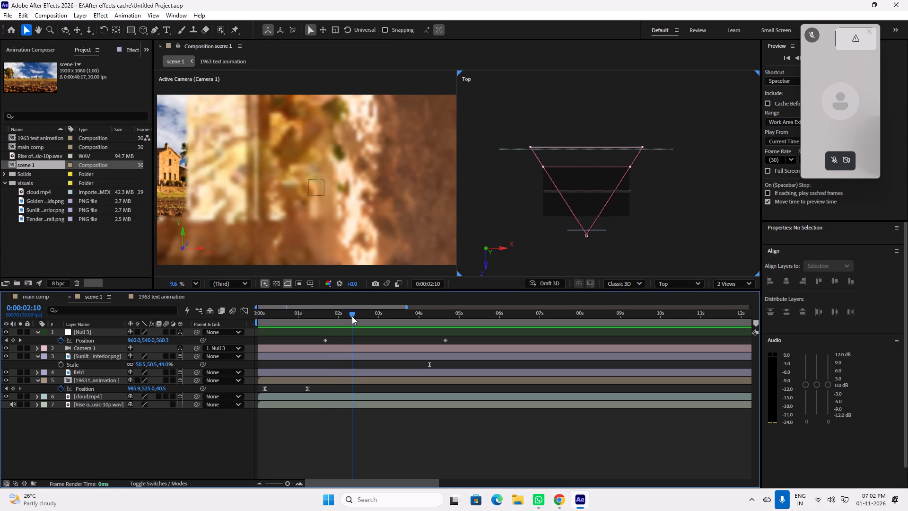
pyautogui.moveTo(352, 316); pyautogui.dragTo(384, 317)
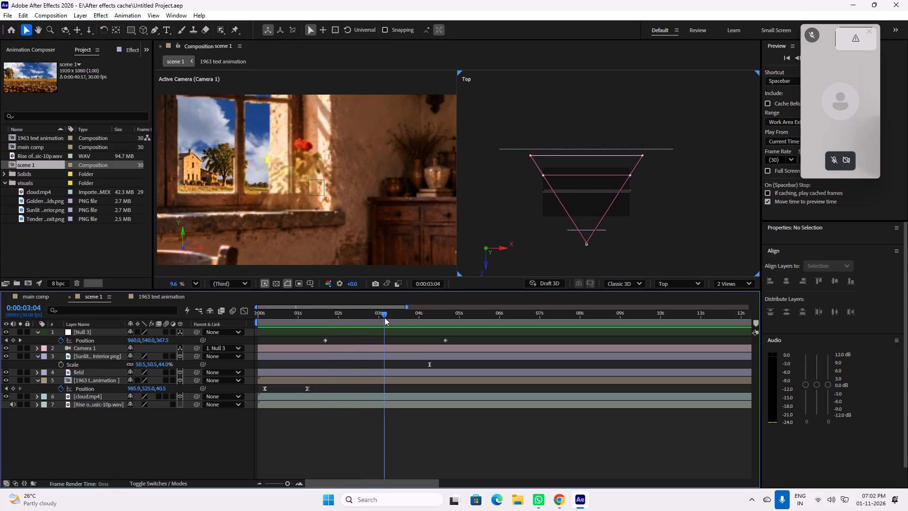
pyautogui.moveTo(384, 317); pyautogui.dragTo(428, 319)
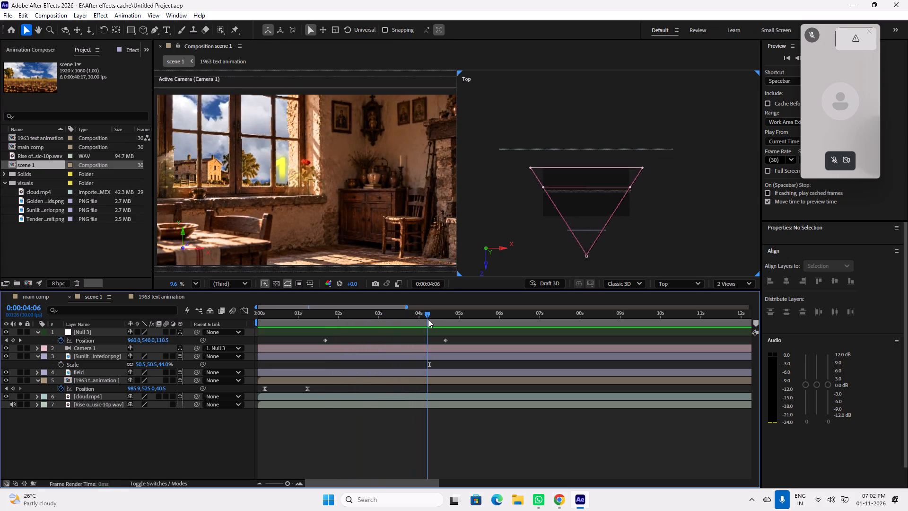
pyautogui.moveTo(428, 319); pyautogui.dragTo(456, 320)
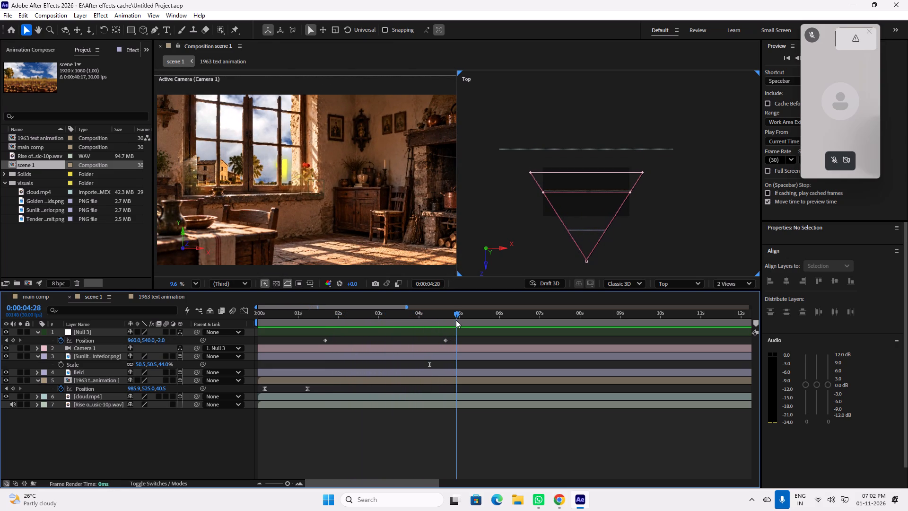
pyautogui.moveTo(456, 320); pyautogui.dragTo(356, 317)
# Raise the Aperture in Camera 1's Camera Options to 71.2 pixels for a stronger depth-of-field blur.
pyautogui.click(104, 350)
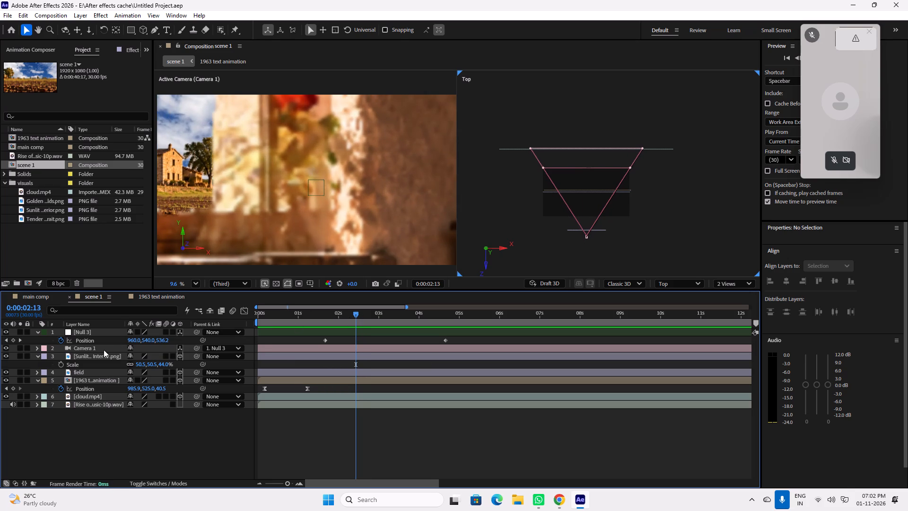
pyautogui.click(36, 351)
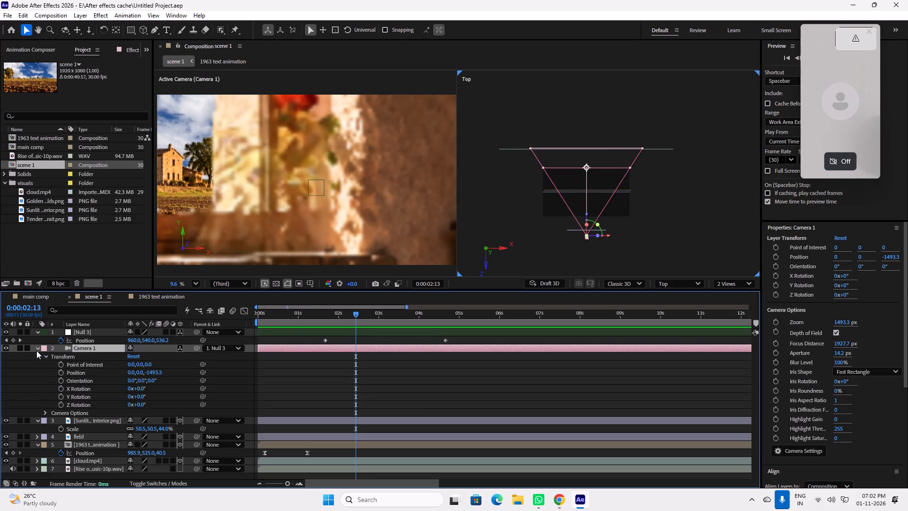
pyautogui.click(45, 414)
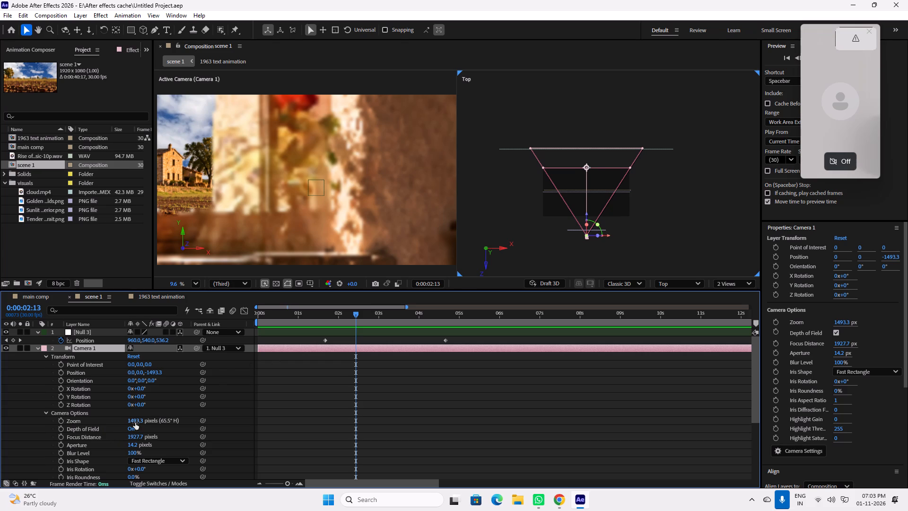
pyautogui.click(134, 449)
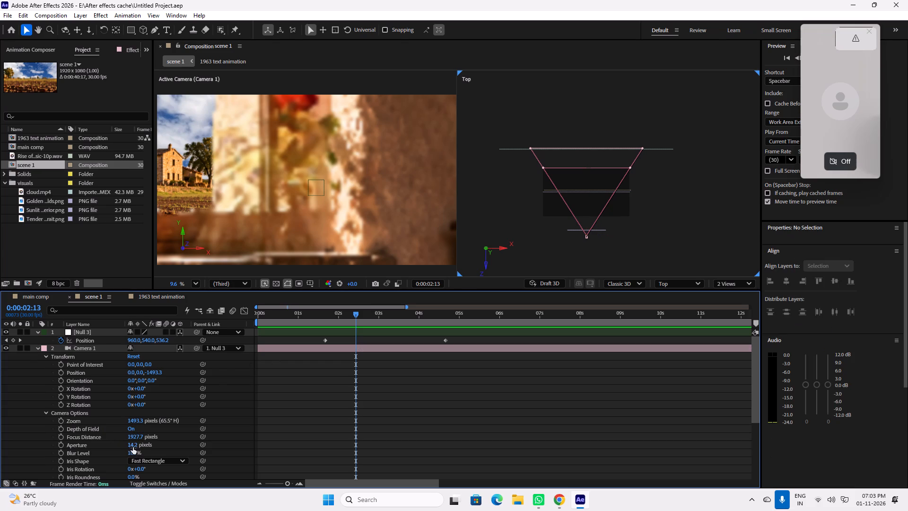
pyautogui.moveTo(132, 445); pyautogui.dragTo(160, 445)
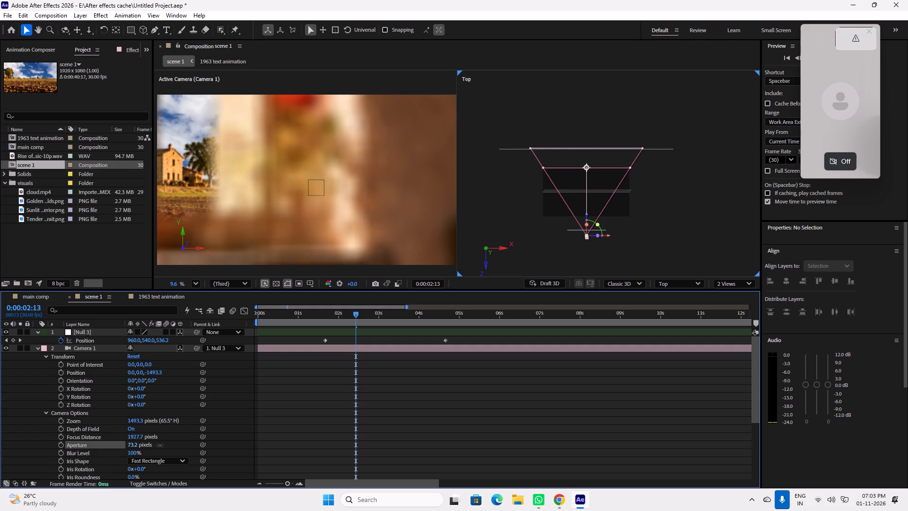
pyautogui.moveTo(160, 445); pyautogui.dragTo(159, 445)
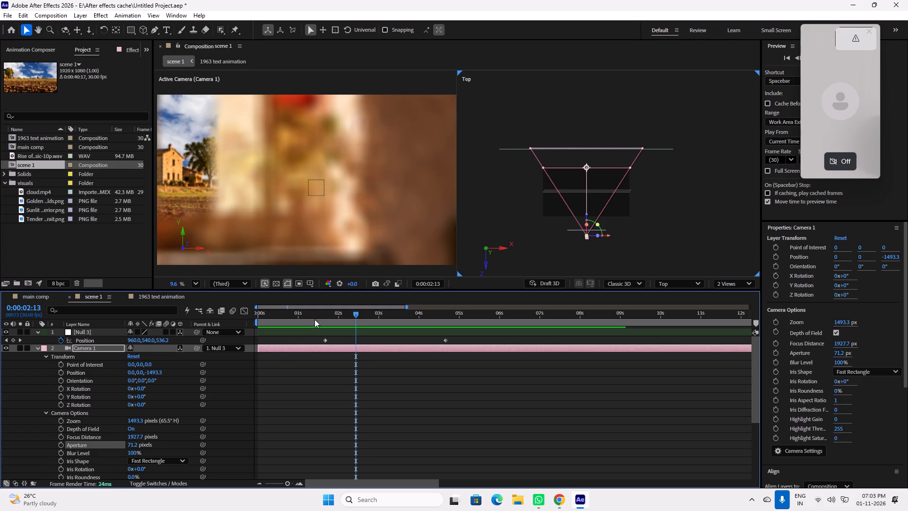
# Examine the depth-of-field blur across the scene 1 camera move, from about 1 to 5 seconds.
pyautogui.moveTo(315, 317); pyautogui.dragTo(298, 325)
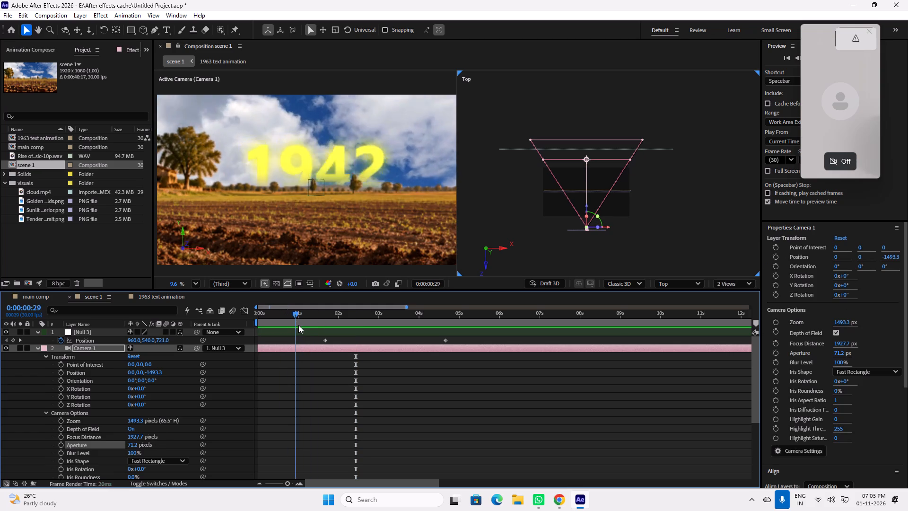
pyautogui.moveTo(298, 325); pyautogui.dragTo(347, 330)
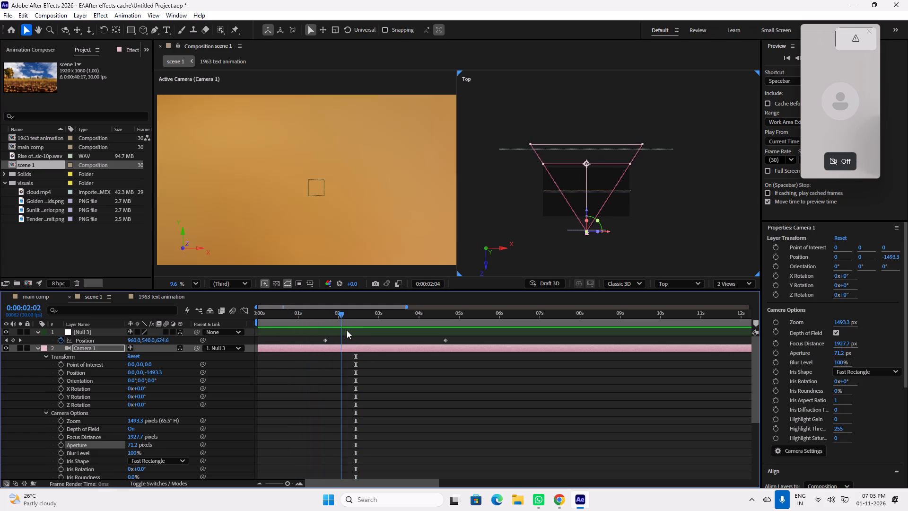
pyautogui.moveTo(347, 330); pyautogui.dragTo(394, 331)
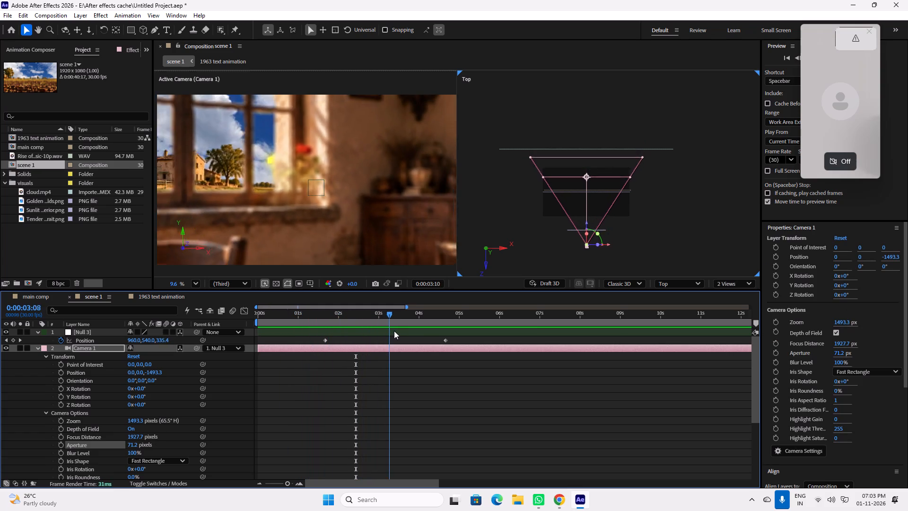
pyautogui.moveTo(394, 331); pyautogui.dragTo(473, 327)
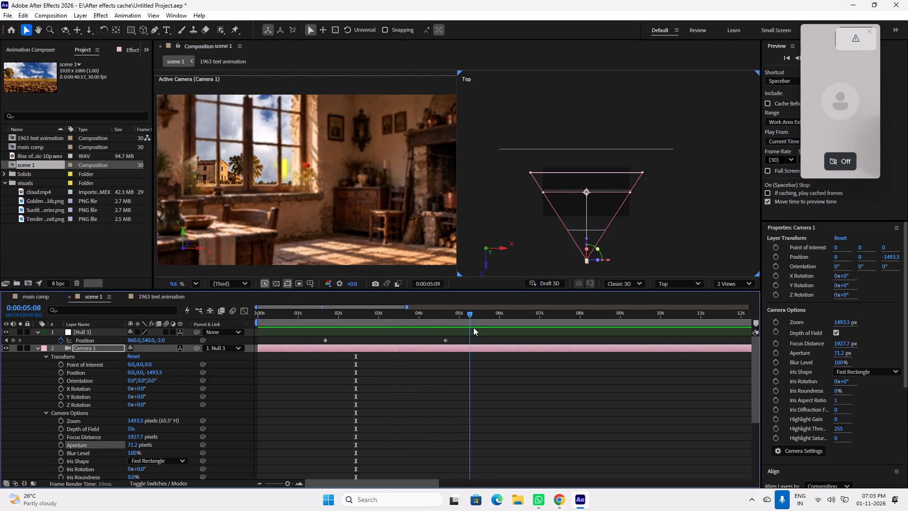
pyautogui.moveTo(473, 327); pyautogui.dragTo(463, 327)
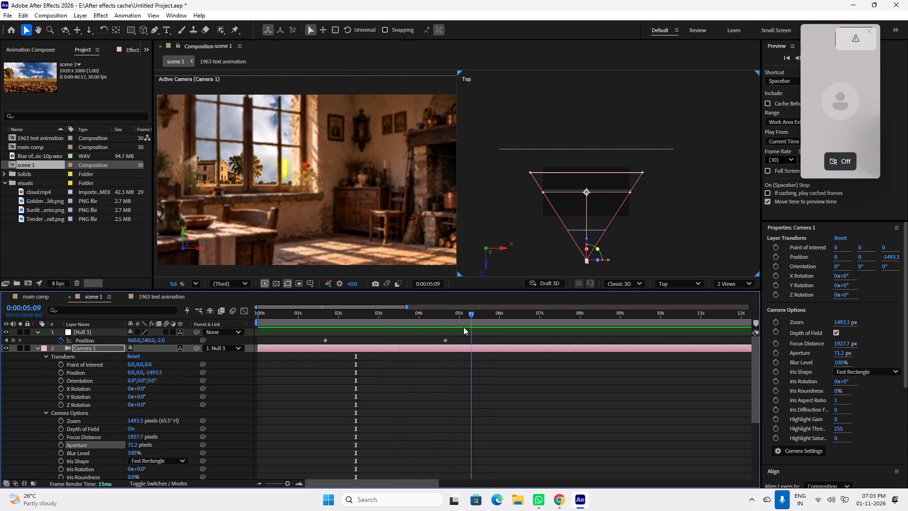
pyautogui.moveTo(463, 327); pyautogui.dragTo(393, 326)
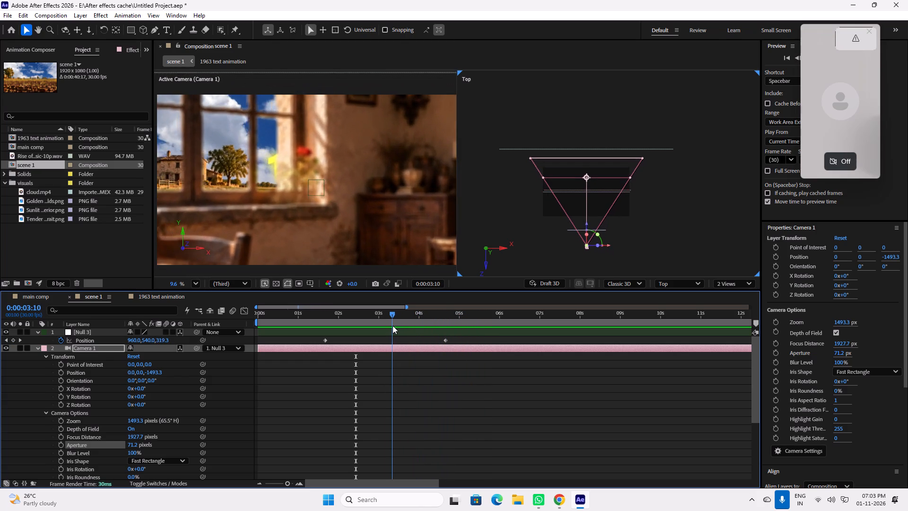
pyautogui.moveTo(393, 326); pyautogui.dragTo(458, 330)
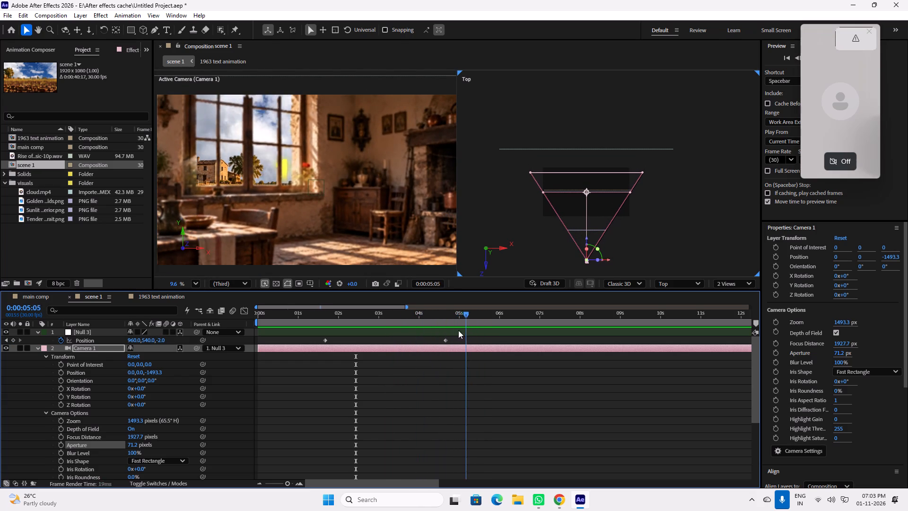
pyautogui.moveTo(458, 330); pyautogui.dragTo(325, 326)
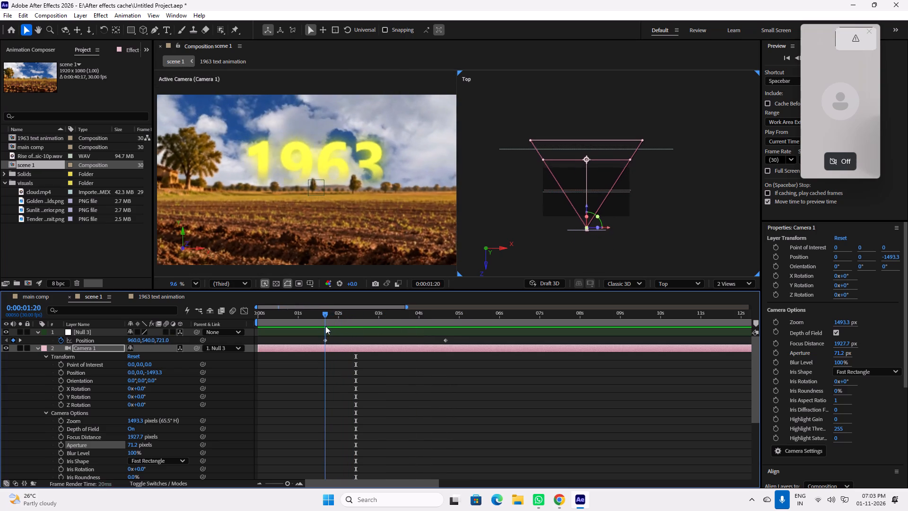
pyautogui.moveTo(325, 326); pyautogui.dragTo(358, 326)
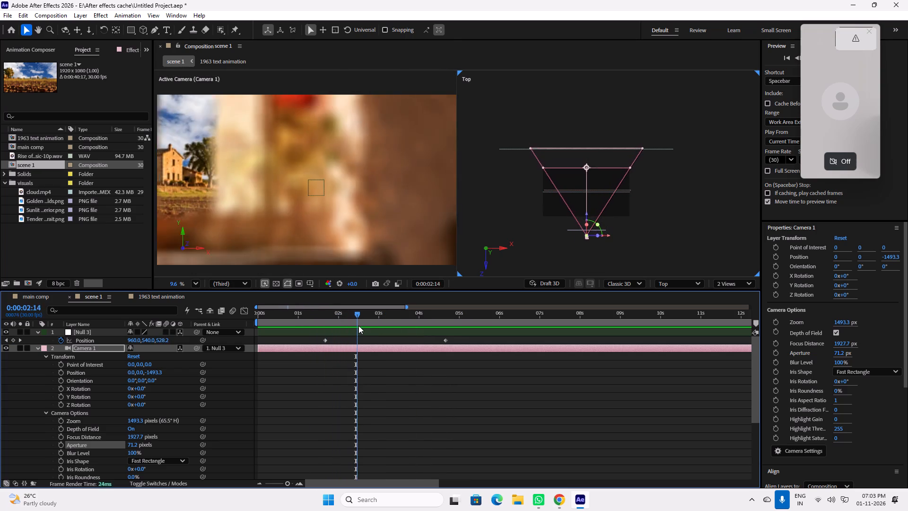
pyautogui.moveTo(358, 326); pyautogui.dragTo(418, 323)
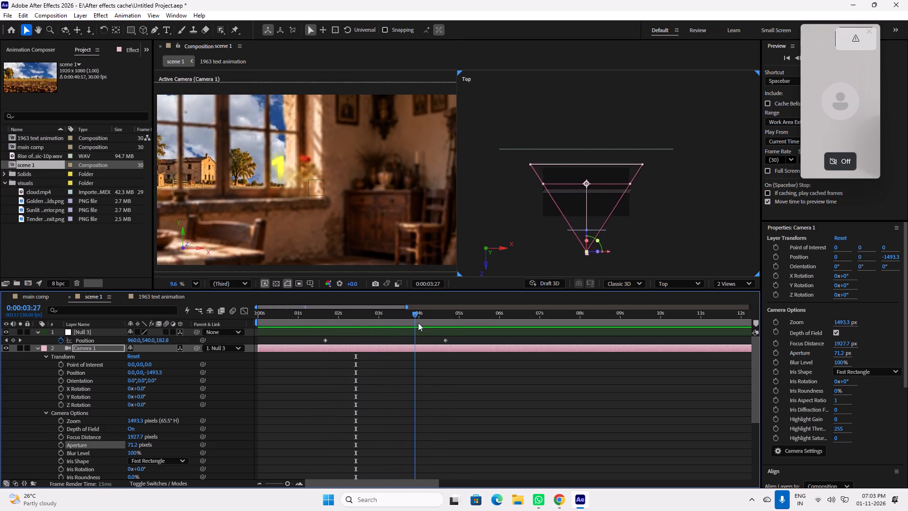
pyautogui.moveTo(418, 323); pyautogui.dragTo(462, 320)
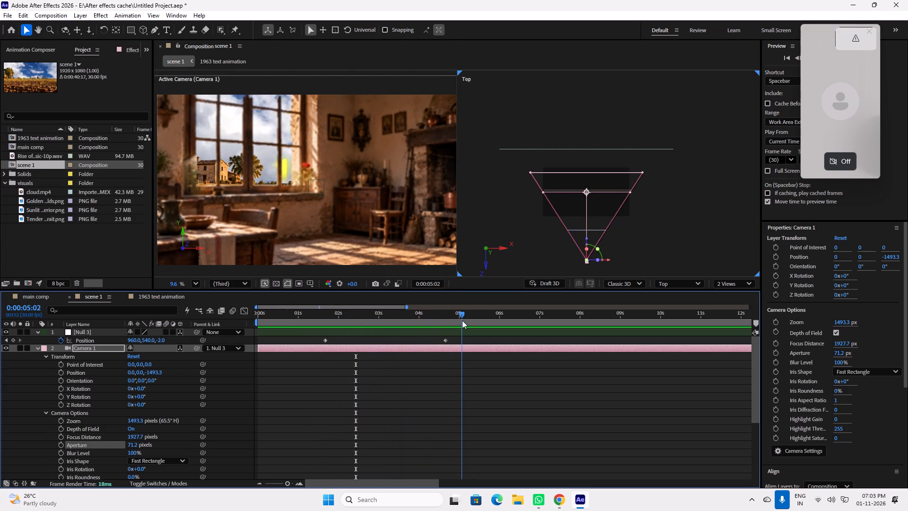
pyautogui.moveTo(462, 320); pyautogui.dragTo(404, 316)
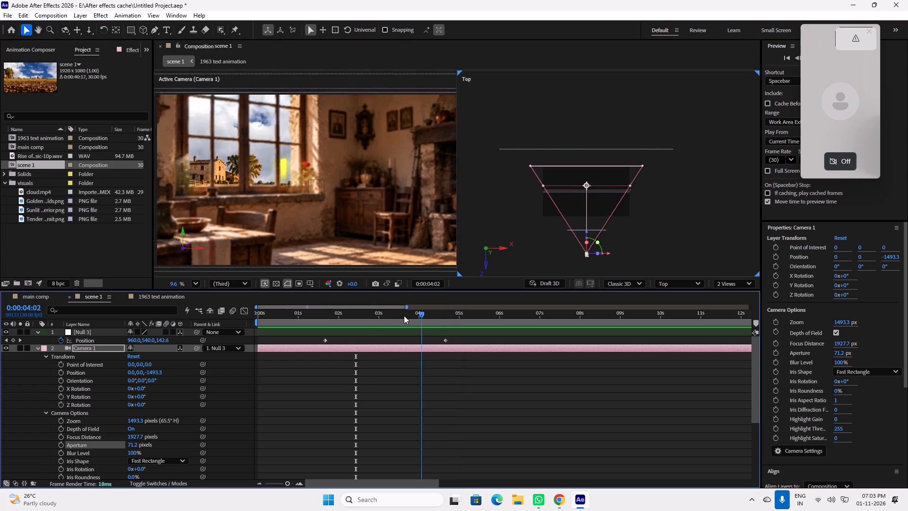
pyautogui.moveTo(404, 316); pyautogui.dragTo(390, 315)
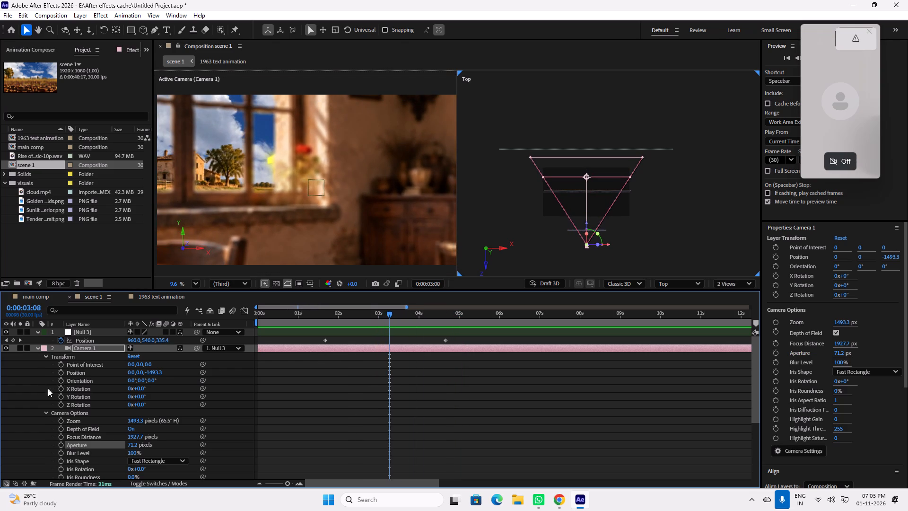
# Add the Tender Farmhouse Family Portrait image from the visuals folder to scene 1, directly above the Sunlit Tuscan Farmhouse Interior layer.
pyautogui.click(36, 348)
pyautogui.click(85, 446)
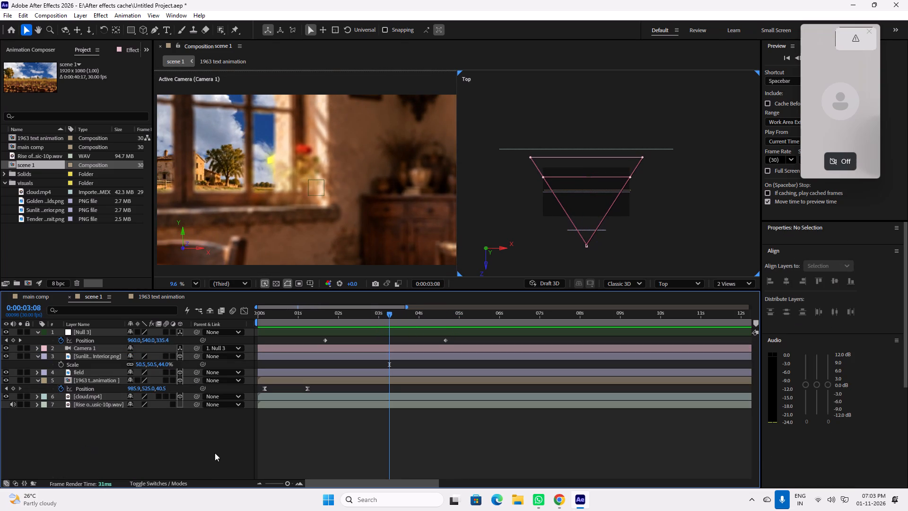
pyautogui.click(100, 358)
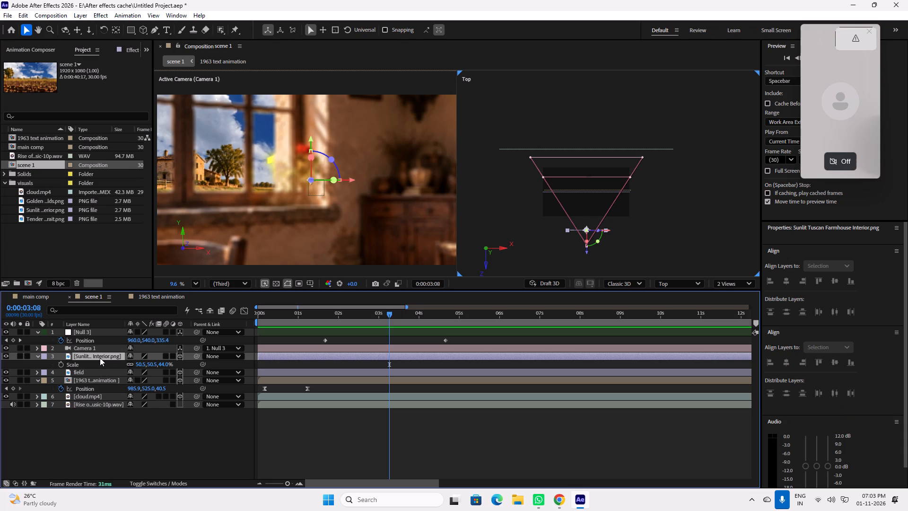
pyautogui.click(98, 380)
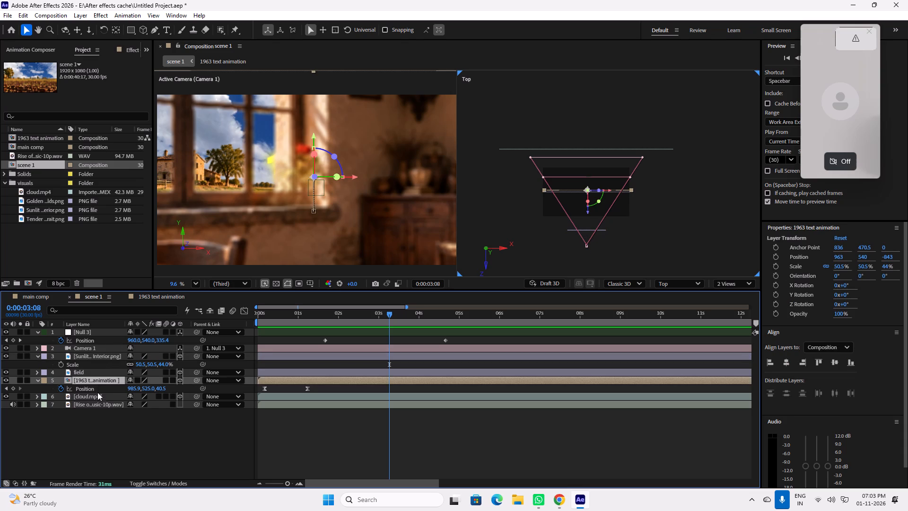
pyautogui.click(97, 397)
pyautogui.click(95, 355)
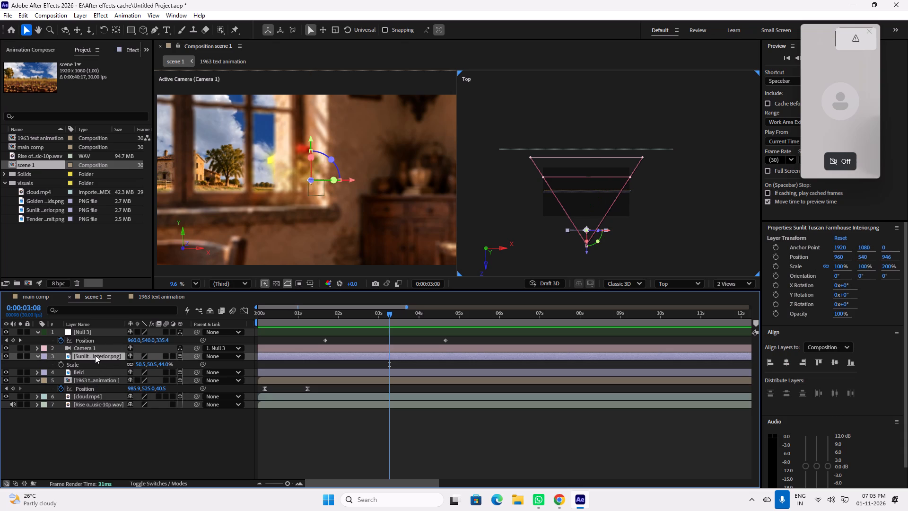
pyautogui.click(35, 248)
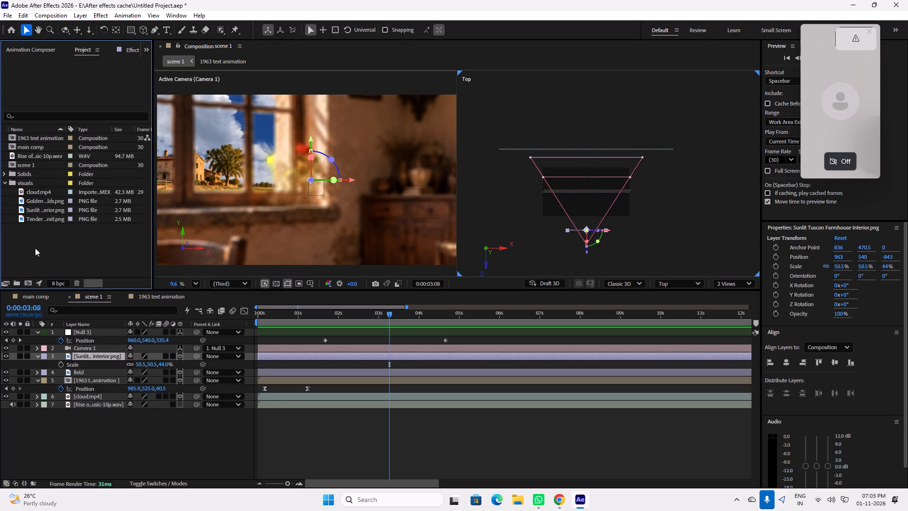
pyautogui.click(5, 182)
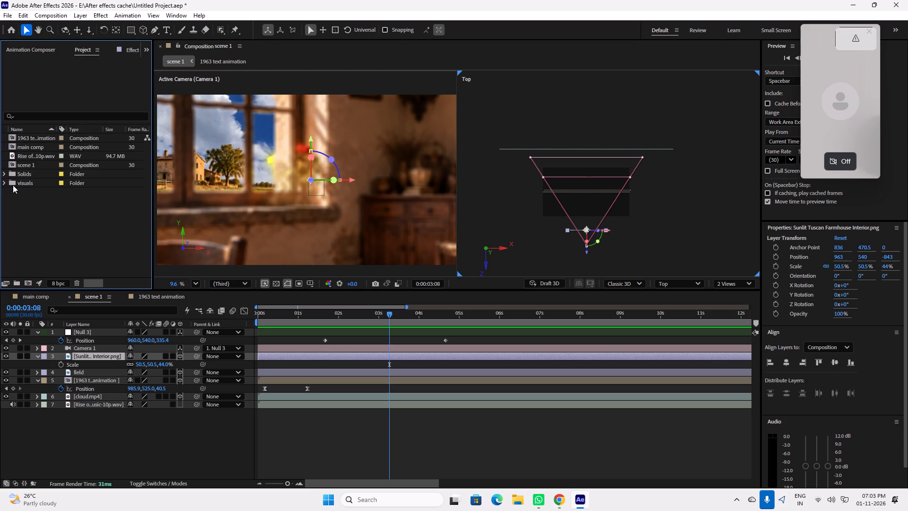
pyautogui.click(6, 183)
pyautogui.click(39, 200)
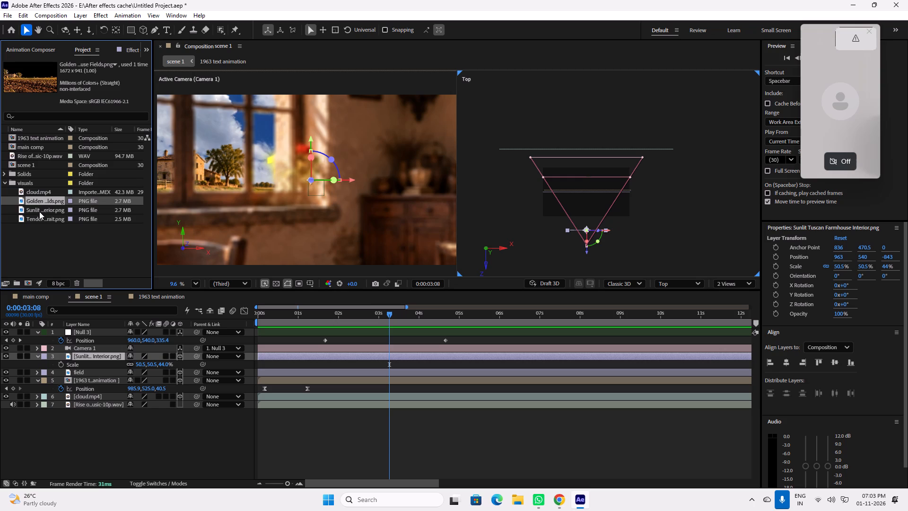
pyautogui.click(39, 211)
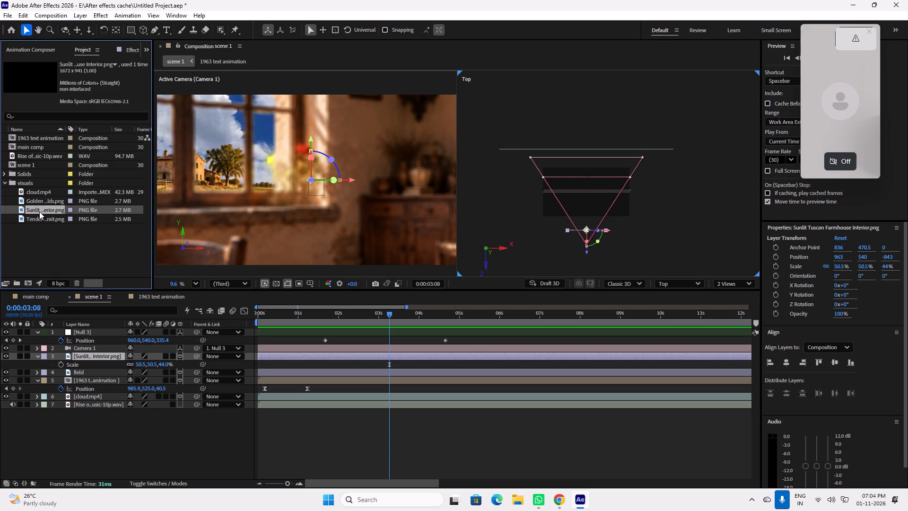
pyautogui.click(39, 215)
pyautogui.moveTo(37, 218); pyautogui.dragTo(124, 352)
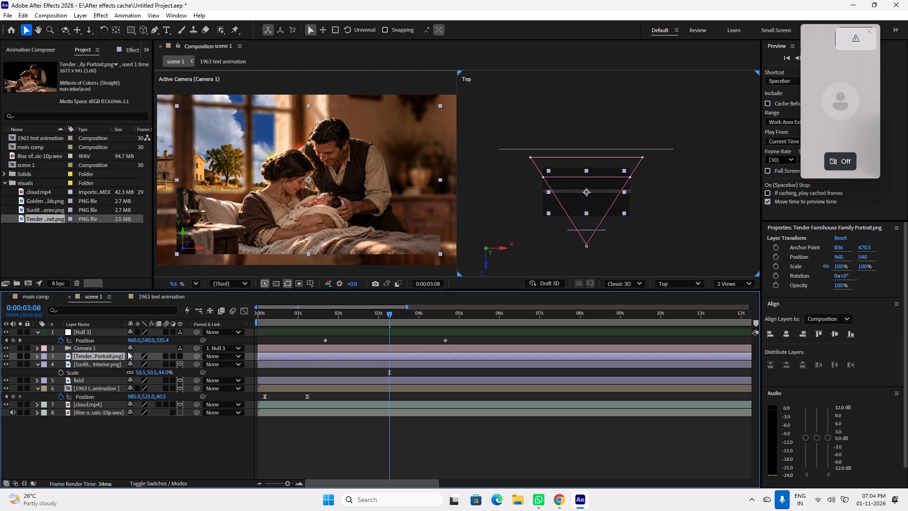
# Make the Tender Farmhouse Family Portrait layer in scene 1 a 3D layer.
pyautogui.click(180, 356)
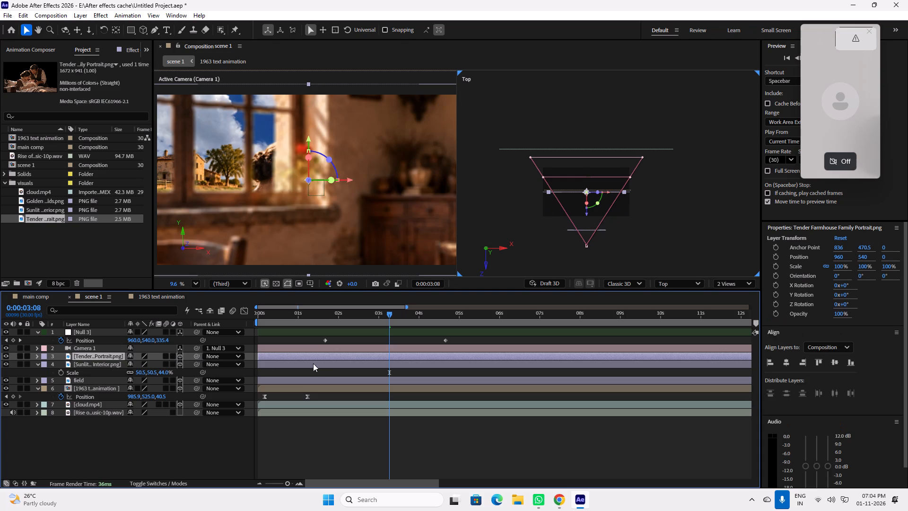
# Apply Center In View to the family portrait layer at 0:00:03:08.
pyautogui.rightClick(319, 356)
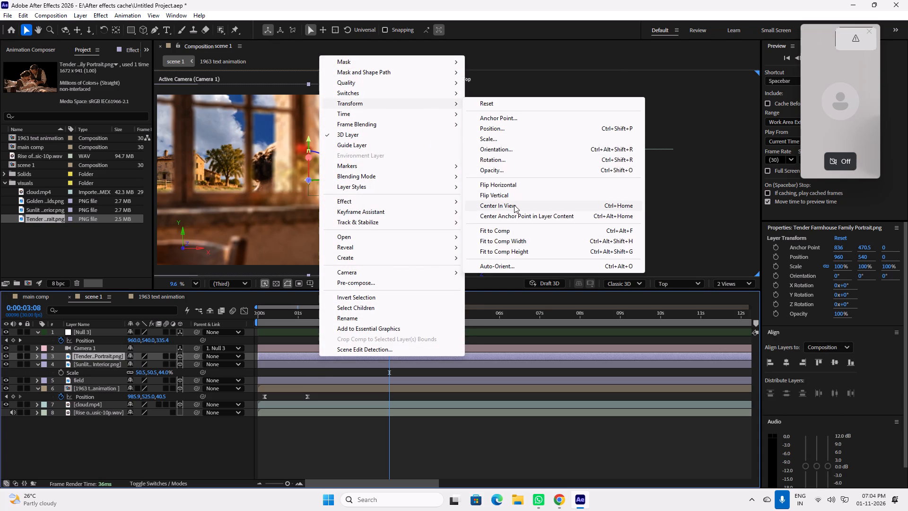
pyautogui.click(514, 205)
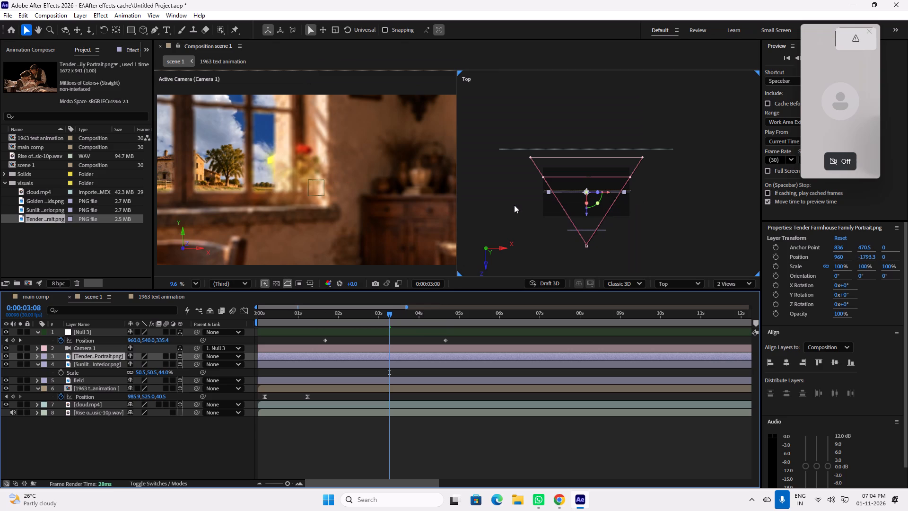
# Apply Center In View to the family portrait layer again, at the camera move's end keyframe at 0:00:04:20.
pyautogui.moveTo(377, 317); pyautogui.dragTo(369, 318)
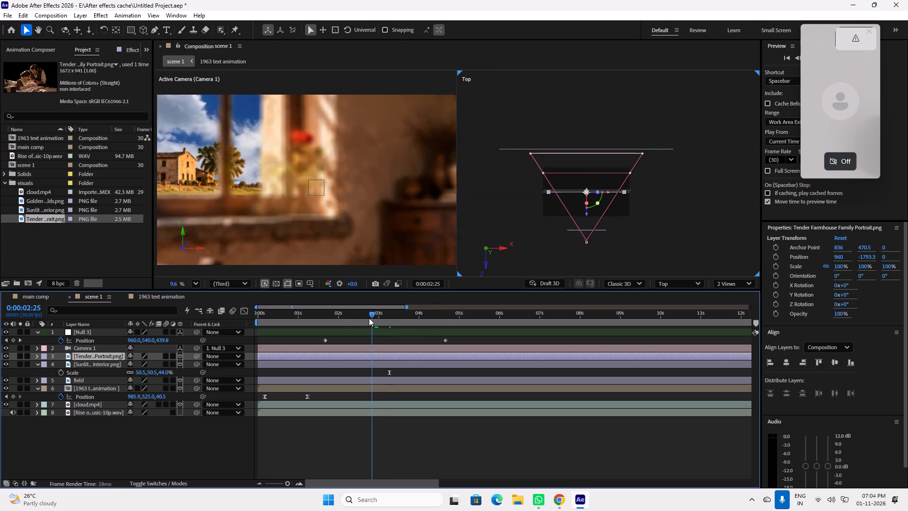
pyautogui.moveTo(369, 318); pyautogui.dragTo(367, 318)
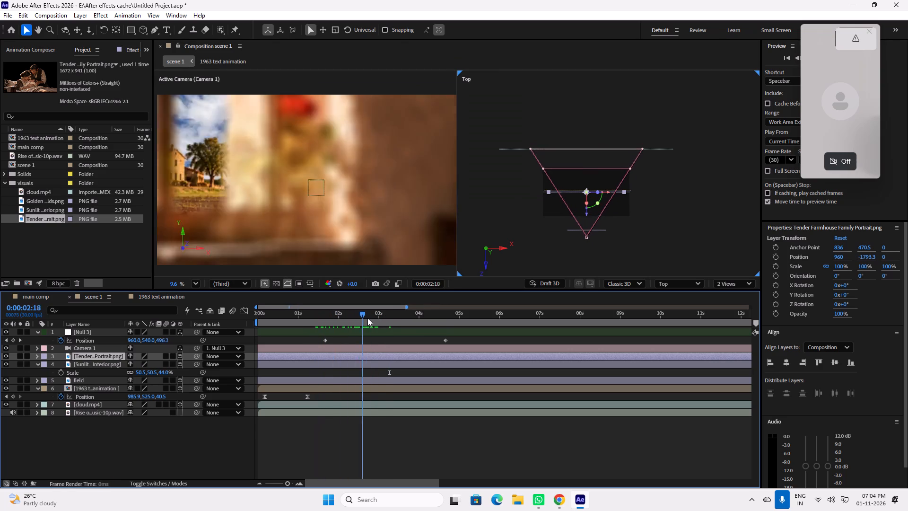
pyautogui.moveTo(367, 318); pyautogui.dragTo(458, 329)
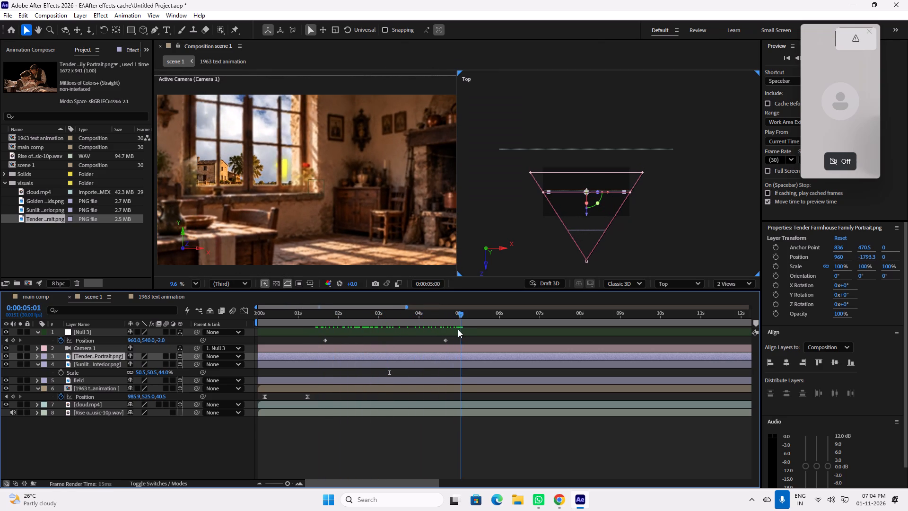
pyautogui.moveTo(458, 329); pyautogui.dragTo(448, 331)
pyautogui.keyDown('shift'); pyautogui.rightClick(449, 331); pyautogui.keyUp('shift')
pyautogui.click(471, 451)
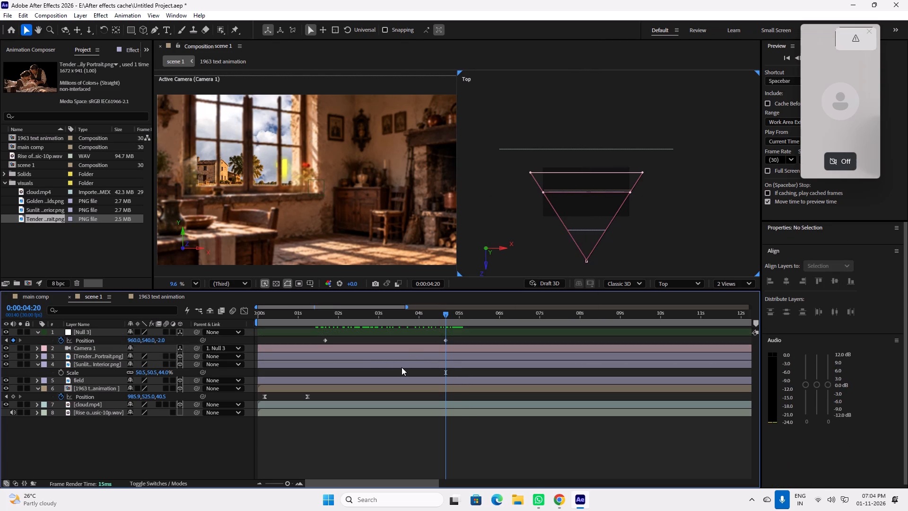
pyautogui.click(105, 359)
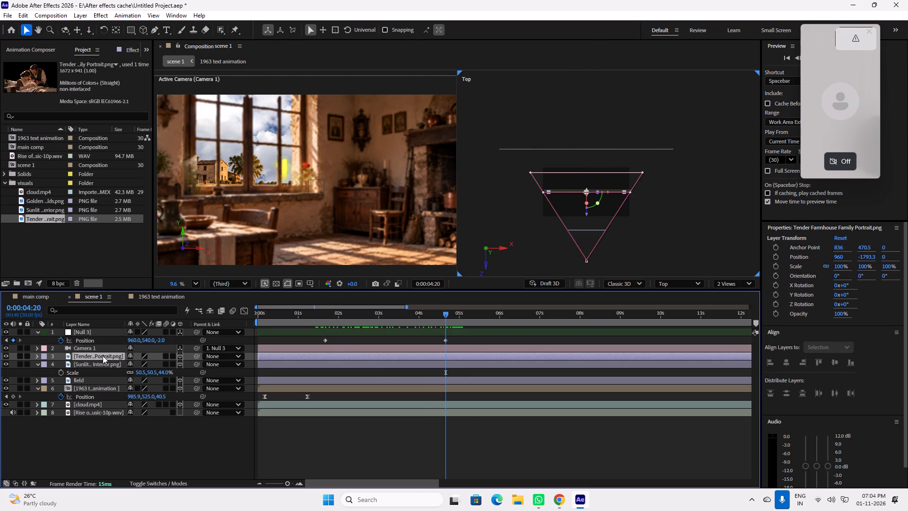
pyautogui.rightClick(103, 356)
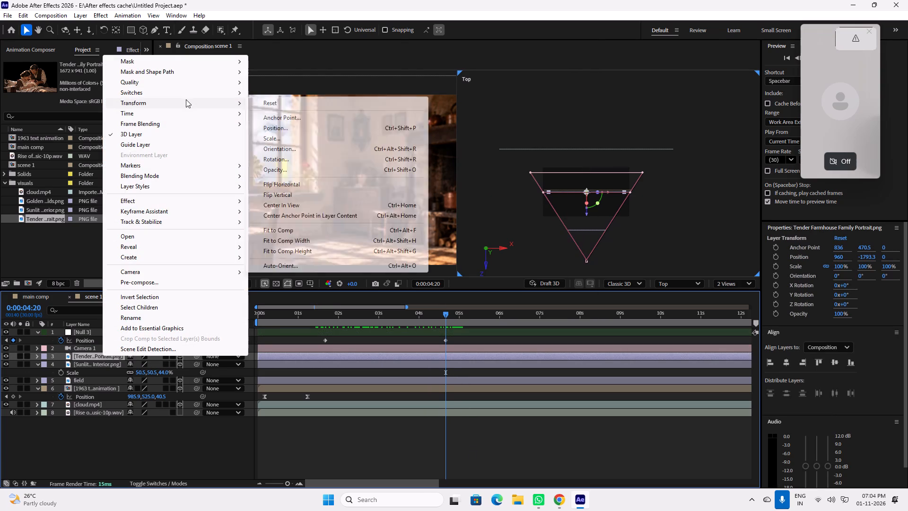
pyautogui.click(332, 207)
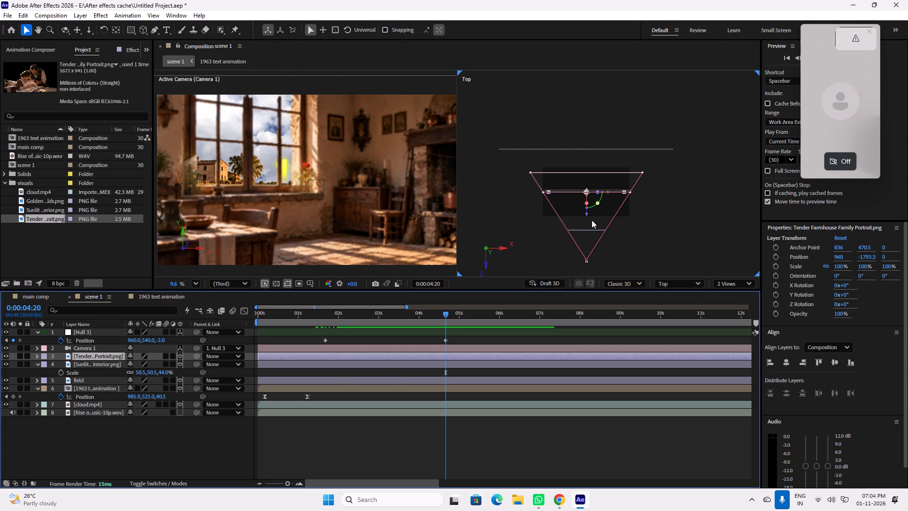
# Reposition the family portrait layer in the Top view to about X 940 and Z 199.
pyautogui.moveTo(587, 216); pyautogui.dragTo(590, 238)
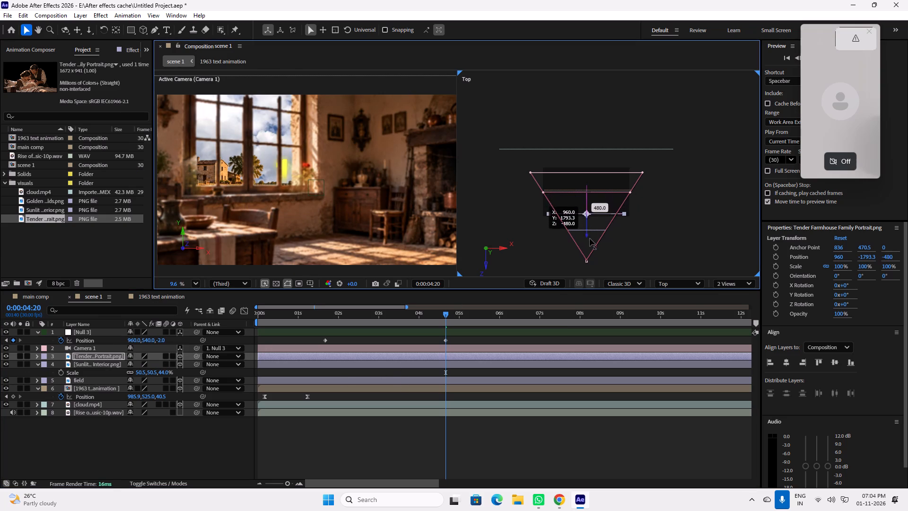
pyautogui.moveTo(590, 238); pyautogui.dragTo(584, 223)
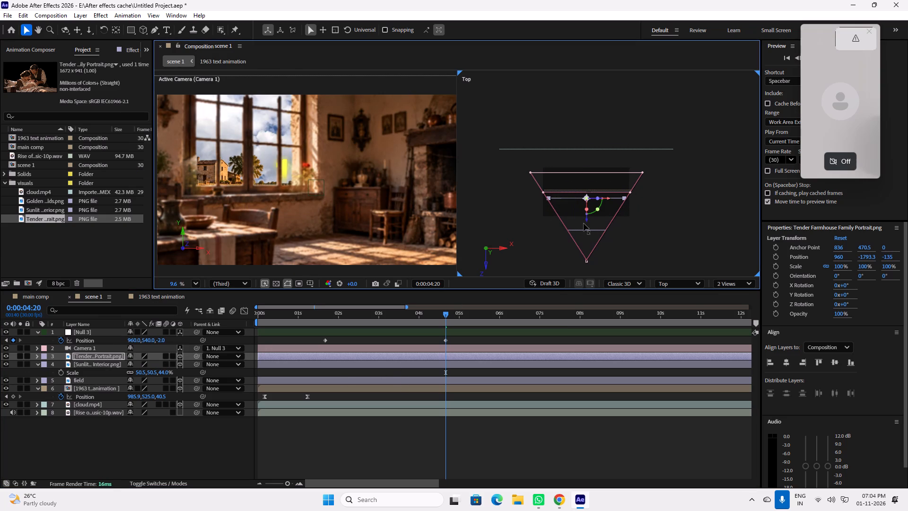
pyautogui.click(374, 448)
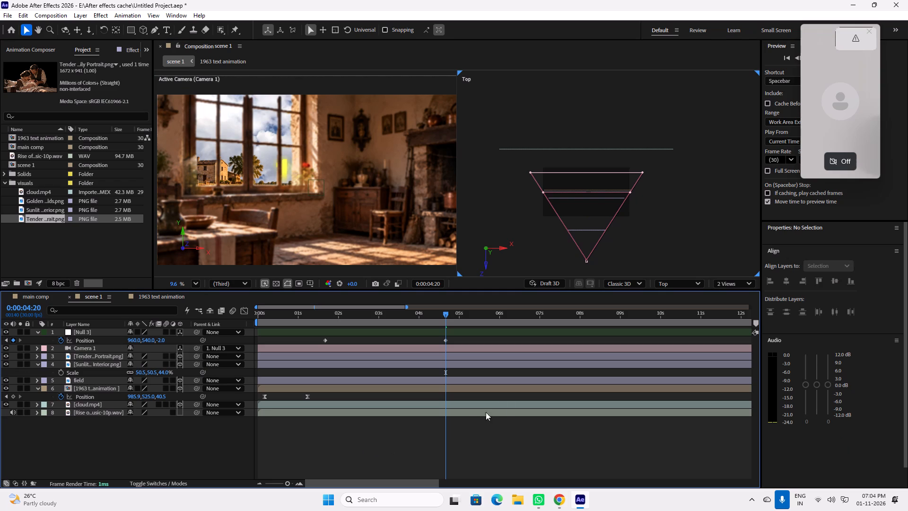
pyautogui.click(97, 355)
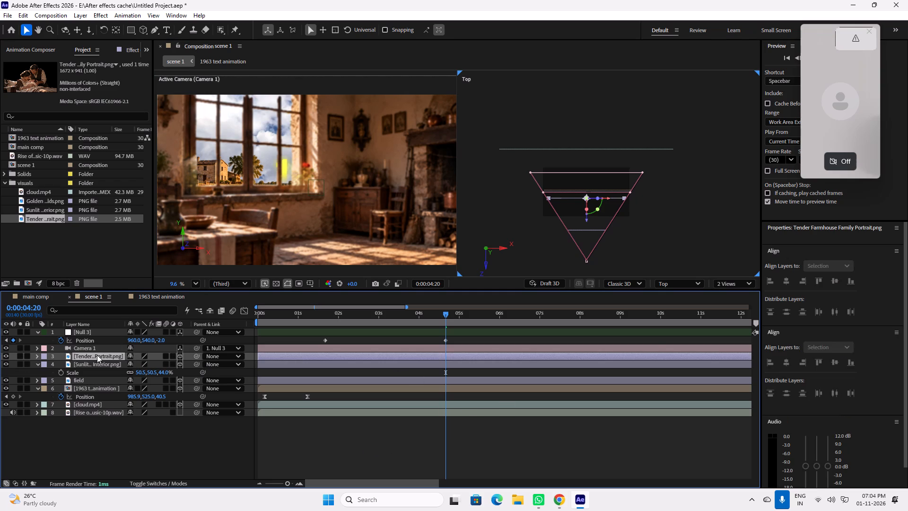
pyautogui.moveTo(587, 222); pyautogui.dragTo(587, 212)
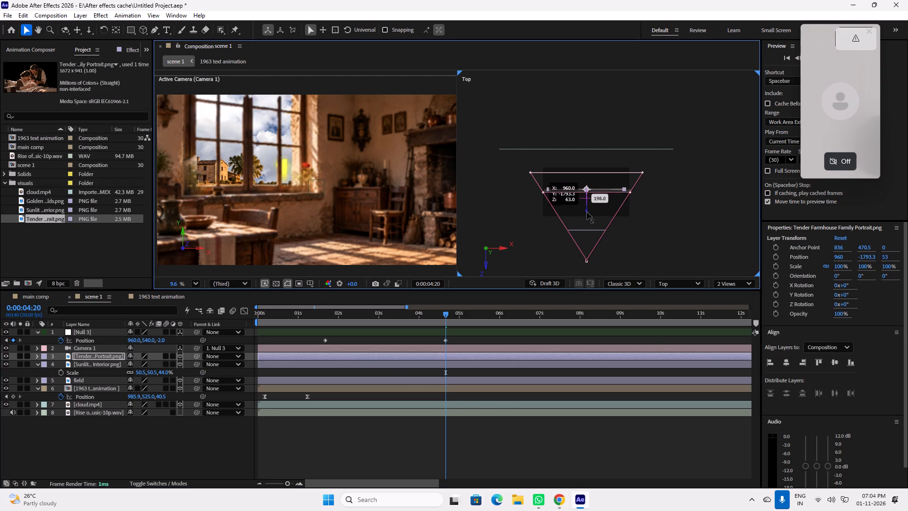
pyautogui.moveTo(587, 212); pyautogui.dragTo(588, 206)
pyautogui.click(611, 183)
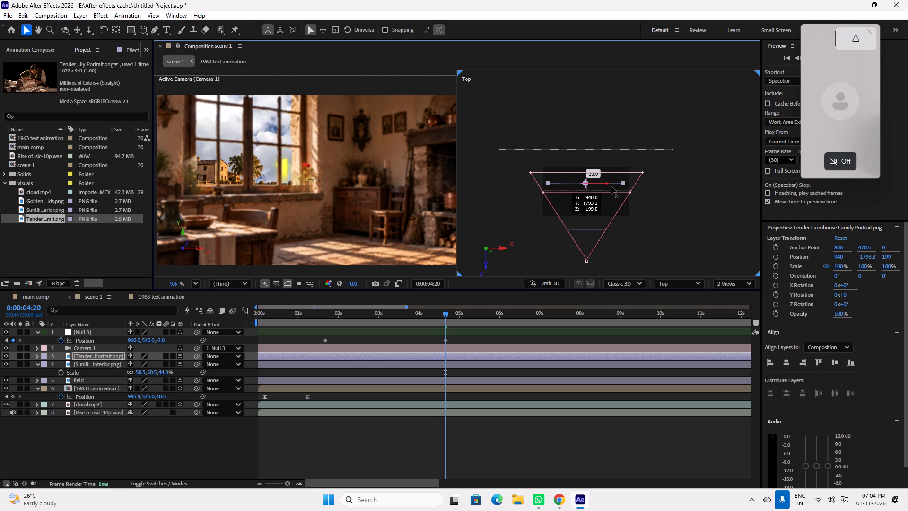
# Go to 0:00:01:24 and change the Top view to Custom View 2, showing all layers in 3D space.
pyautogui.moveTo(428, 317); pyautogui.dragTo(326, 315)
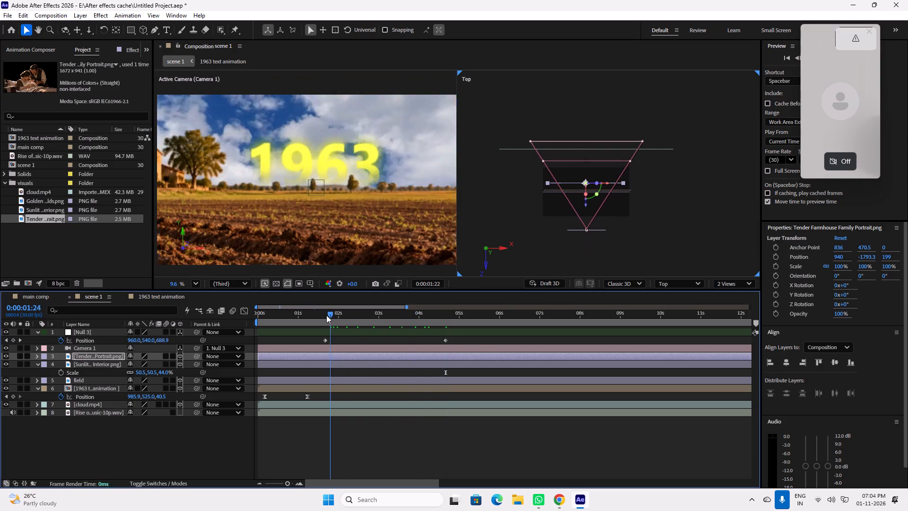
pyautogui.moveTo(326, 315); pyautogui.dragTo(331, 315)
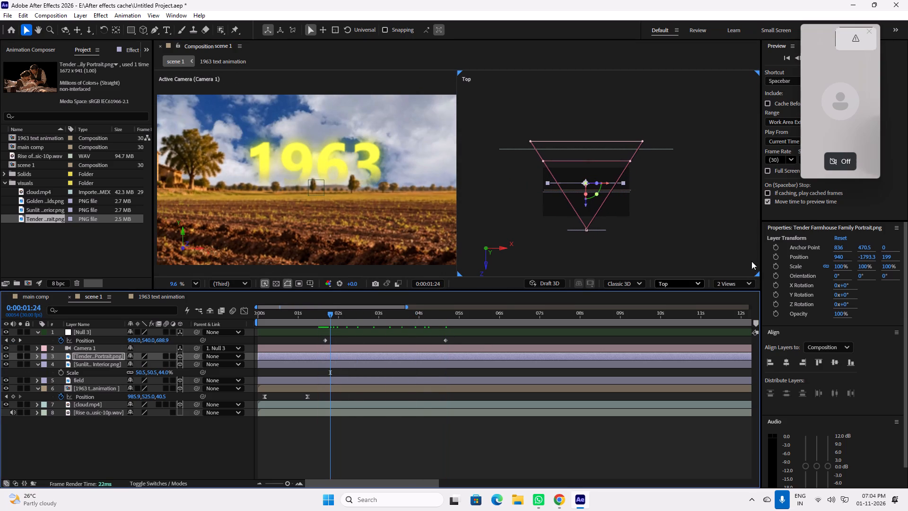
pyautogui.click(663, 238)
pyautogui.click(695, 233)
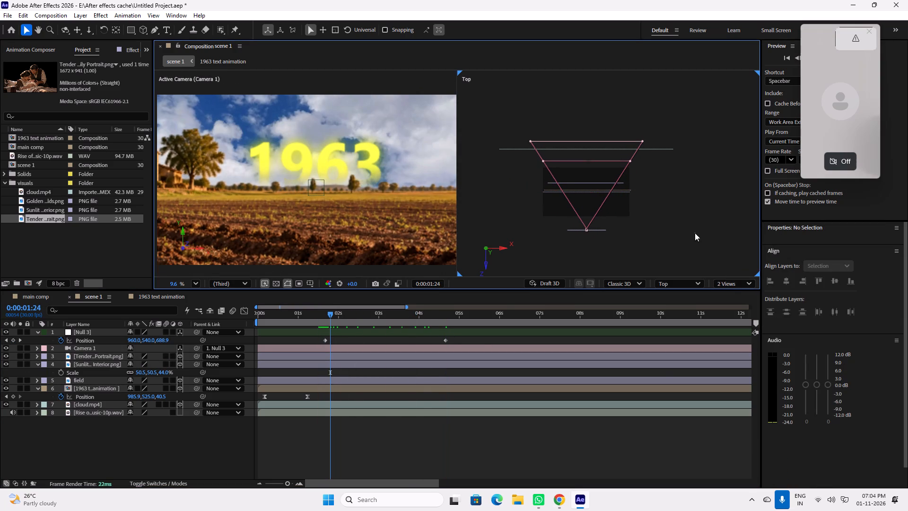
pyautogui.click(682, 281)
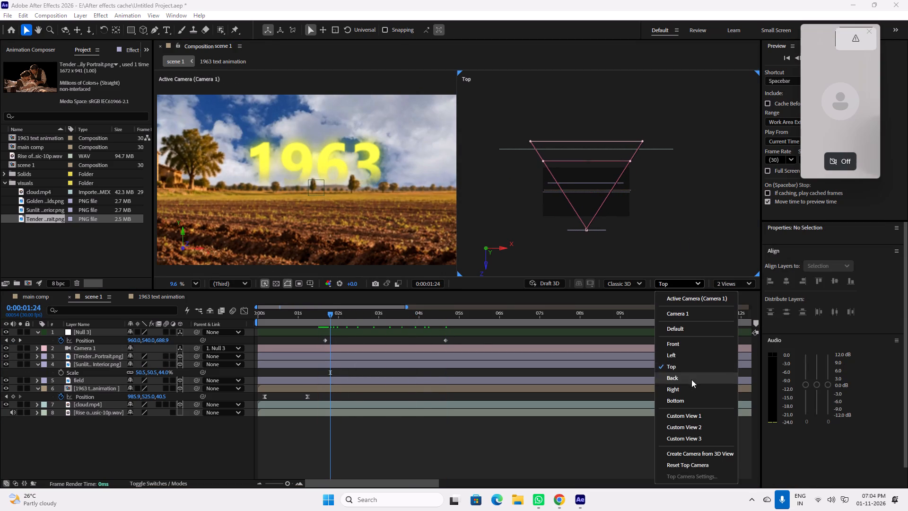
pyautogui.click(694, 427)
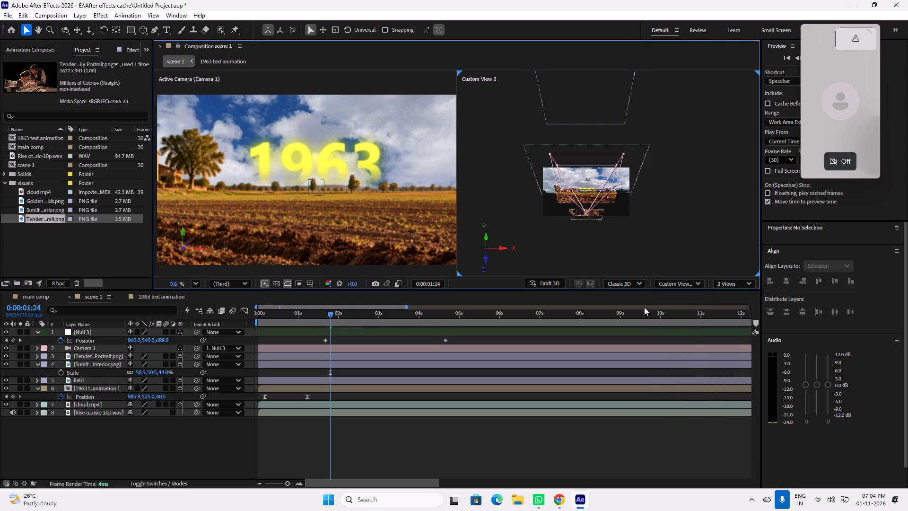
pyautogui.scroll(3, 595, 195)
pyautogui.scroll(-5, 595, 195)
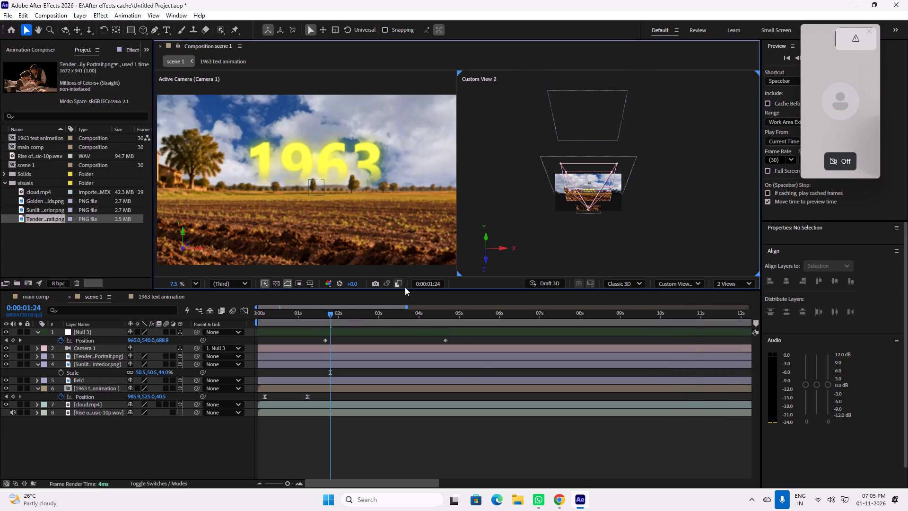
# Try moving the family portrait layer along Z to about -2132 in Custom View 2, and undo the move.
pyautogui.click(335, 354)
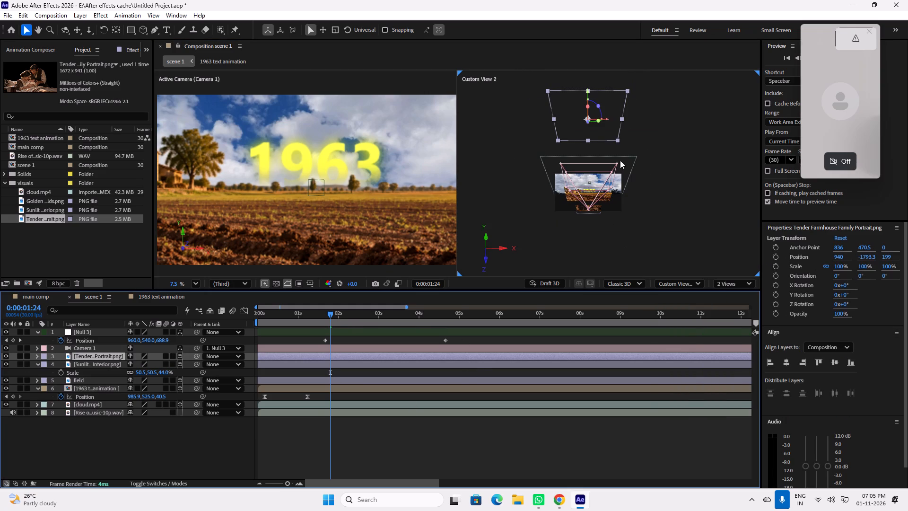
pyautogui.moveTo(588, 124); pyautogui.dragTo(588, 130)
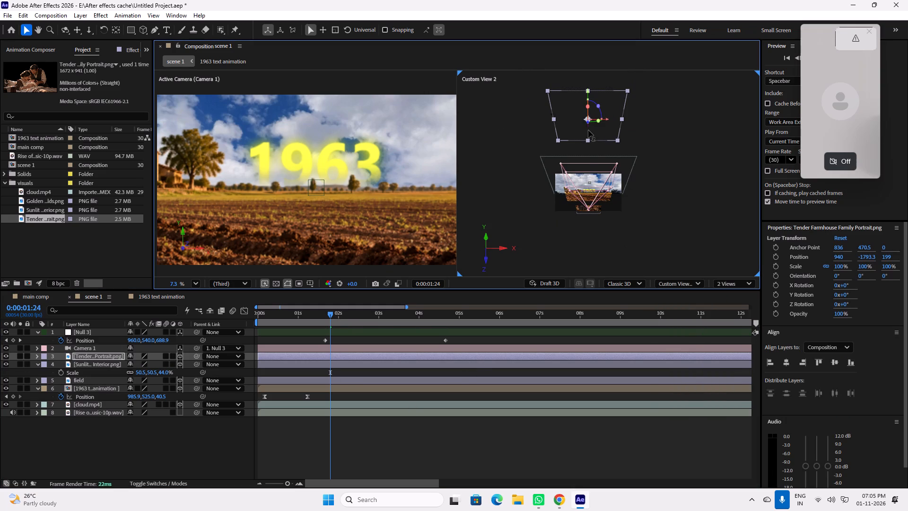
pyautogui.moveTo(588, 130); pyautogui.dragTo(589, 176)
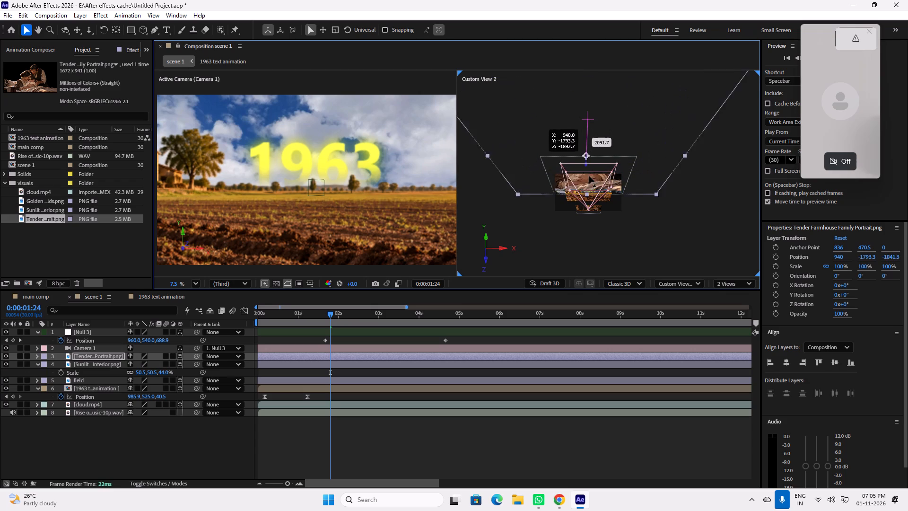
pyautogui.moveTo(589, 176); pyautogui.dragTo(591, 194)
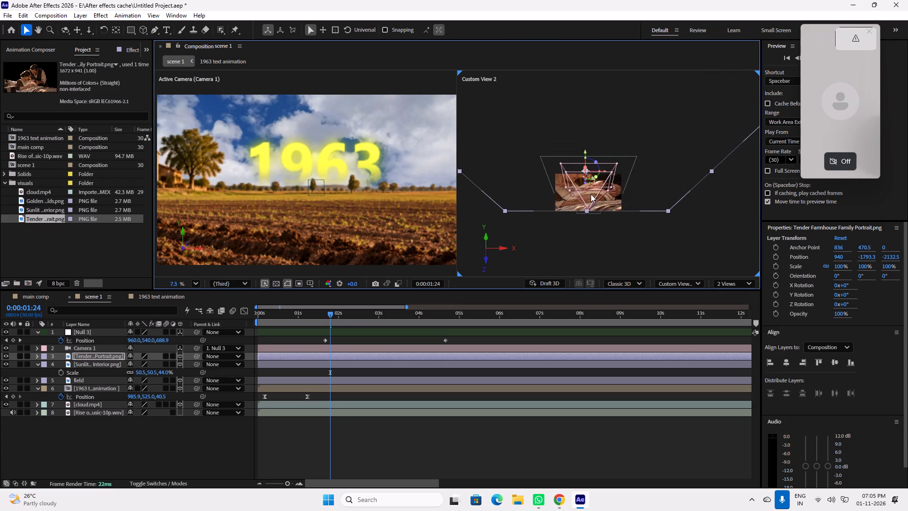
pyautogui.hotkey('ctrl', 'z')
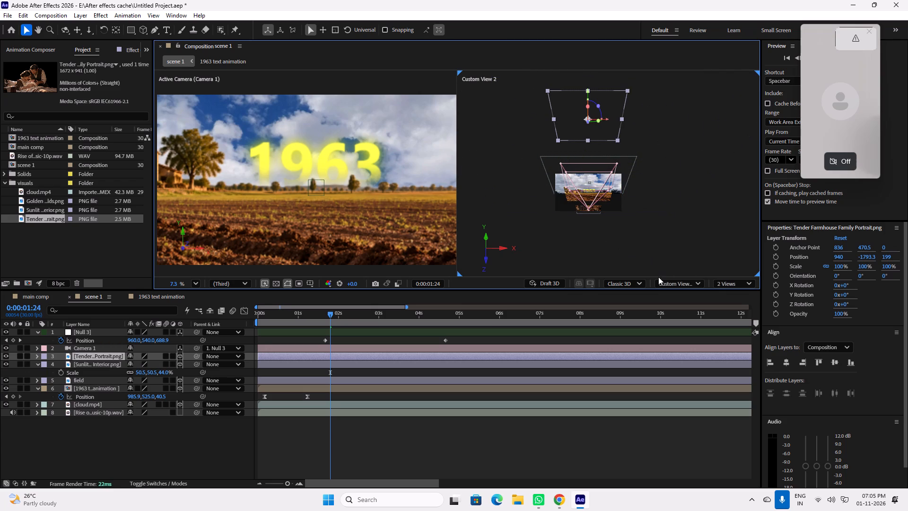
# Lower the family portrait layer along Y to about 548, in line with the other scene layers.
pyautogui.keyDown('alt'); pyautogui.moveTo(598, 203); pyautogui.dragTo(581, 187); pyautogui.keyUp('alt')
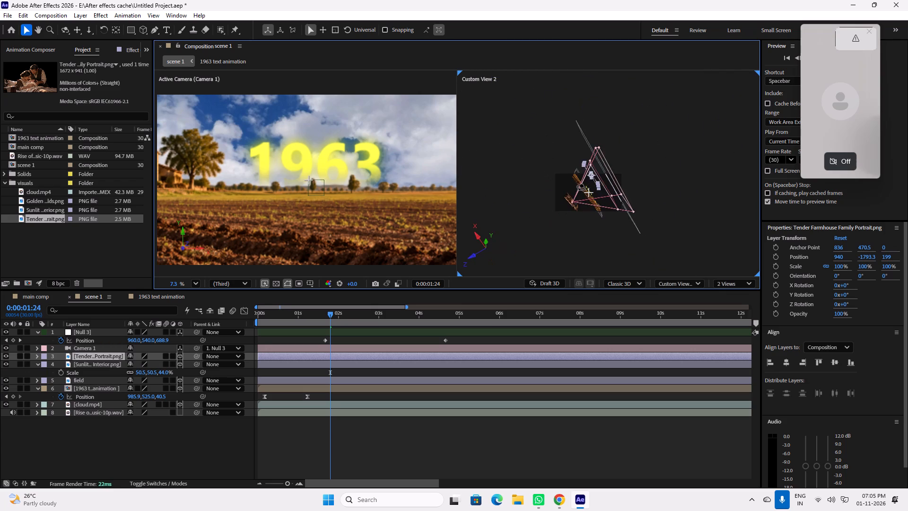
pyautogui.keyDown('alt'); pyautogui.moveTo(581, 187); pyautogui.dragTo(610, 194); pyautogui.keyUp('alt')
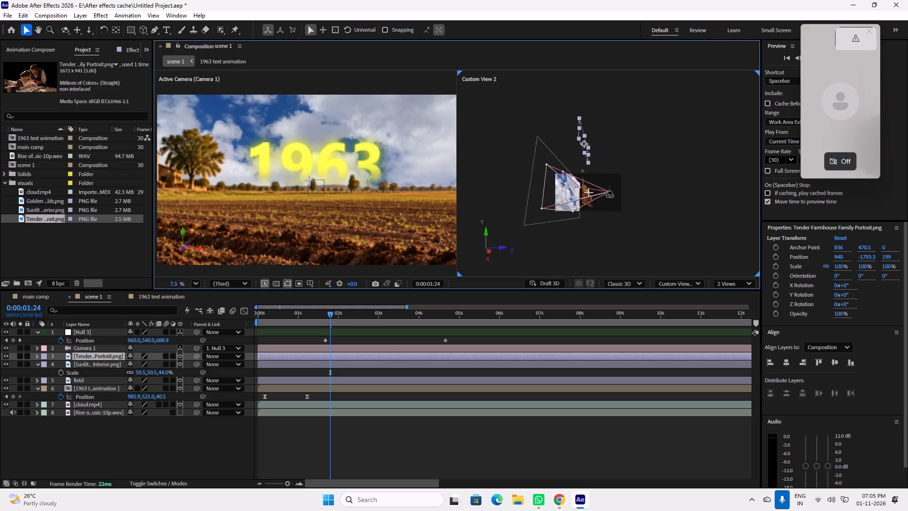
pyautogui.keyDown('alt'); pyautogui.moveTo(610, 194); pyautogui.dragTo(610, 197); pyautogui.keyUp('alt')
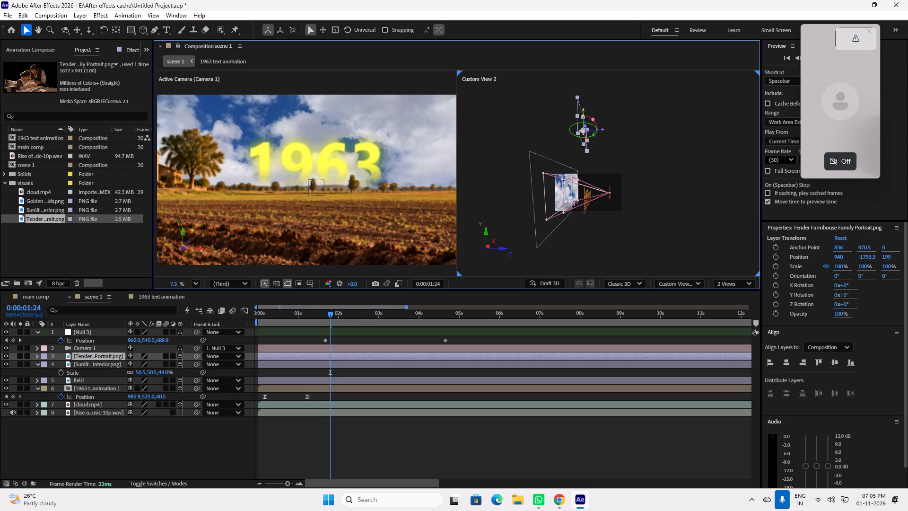
pyautogui.moveTo(586, 109); pyautogui.dragTo(585, 173)
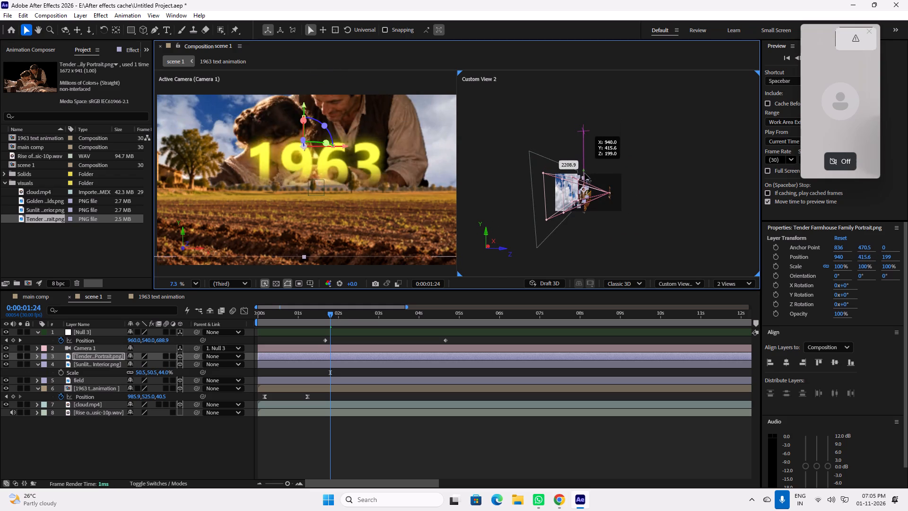
pyautogui.moveTo(585, 173); pyautogui.dragTo(585, 174)
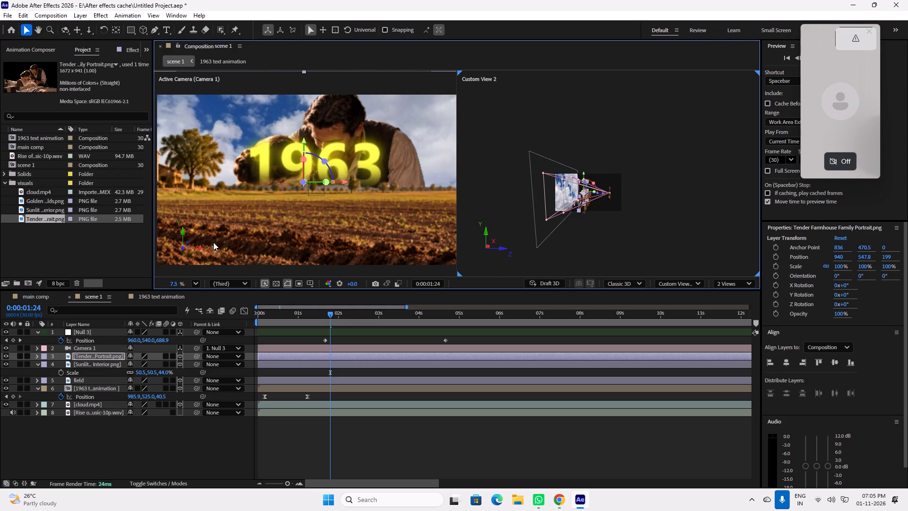
# Bring the family portrait layer closer to the camera along Z, to about -56.
pyautogui.moveTo(303, 184); pyautogui.dragTo(291, 222)
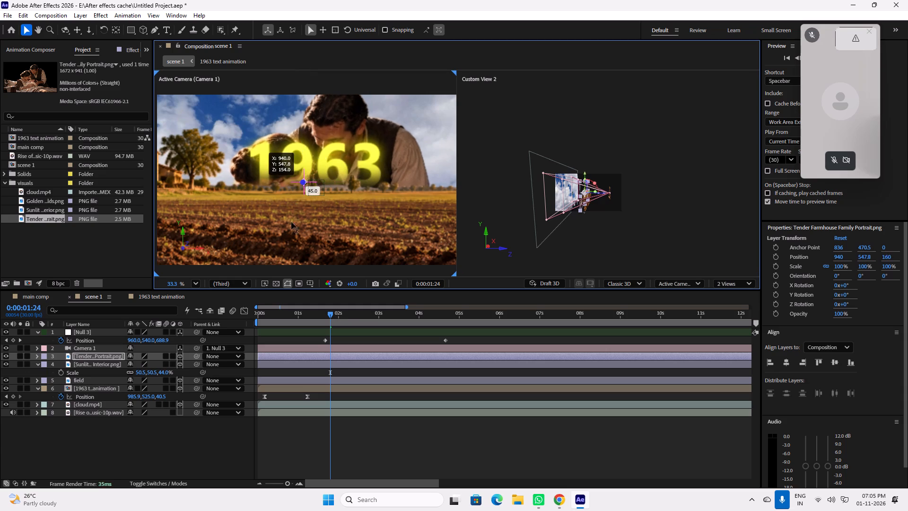
pyautogui.moveTo(291, 222); pyautogui.dragTo(262, 414)
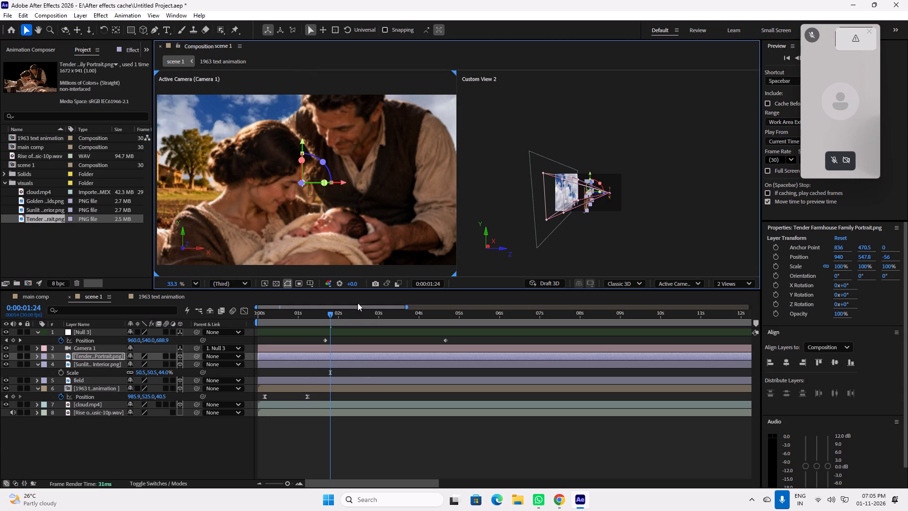
# Go to 0:00:04:18 and move the family portrait layer along Z towards the camera, to about -1423.
pyautogui.moveTo(358, 310); pyautogui.dragTo(443, 322)
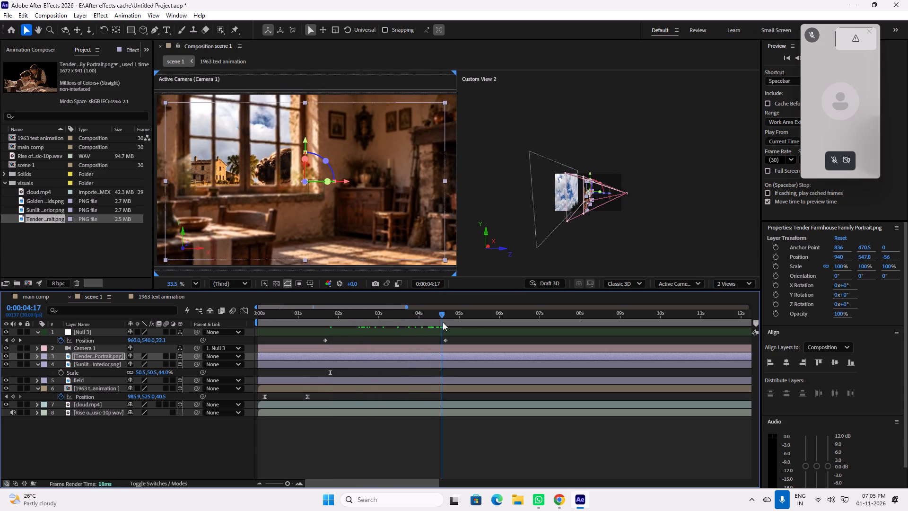
pyautogui.moveTo(443, 322); pyautogui.dragTo(443, 323)
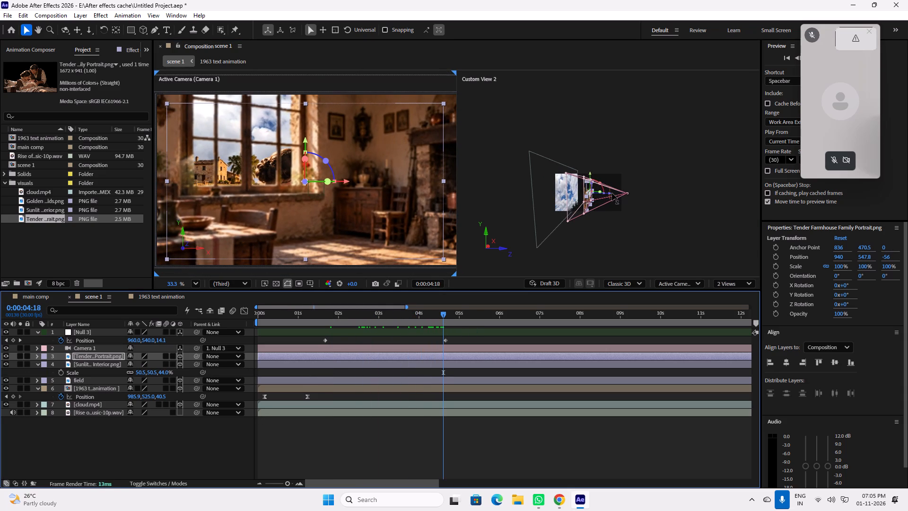
pyautogui.moveTo(612, 193); pyautogui.dragTo(643, 199)
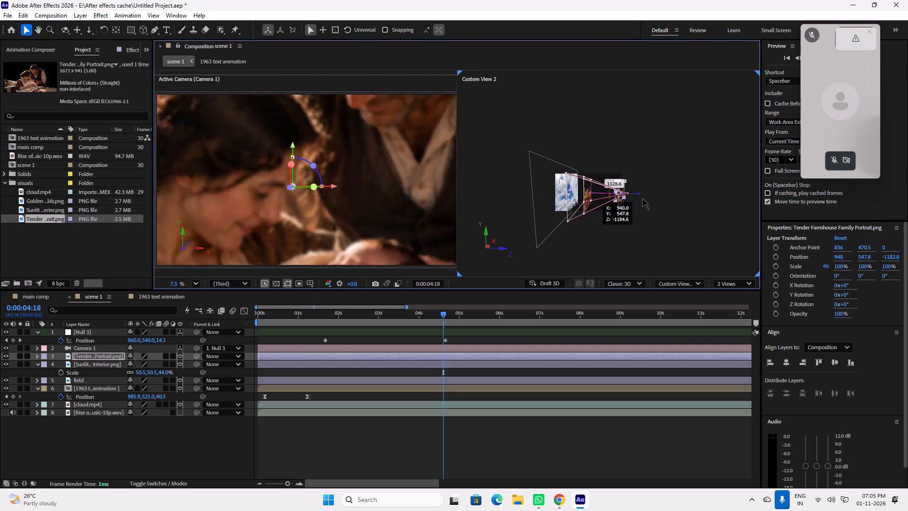
pyautogui.moveTo(643, 199); pyautogui.dragTo(649, 201)
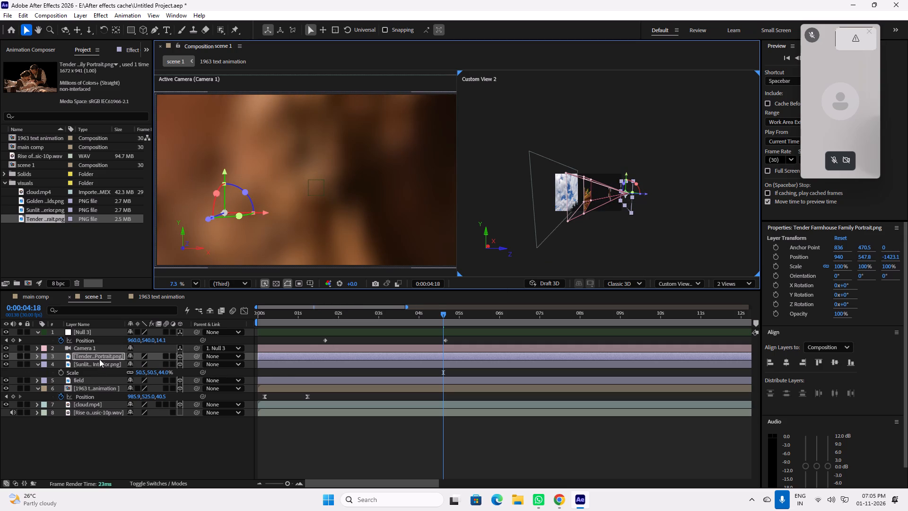
# Rename the farmhouse family portrait layer as family.
pyautogui.click(99, 358)
pyautogui.press('Return')
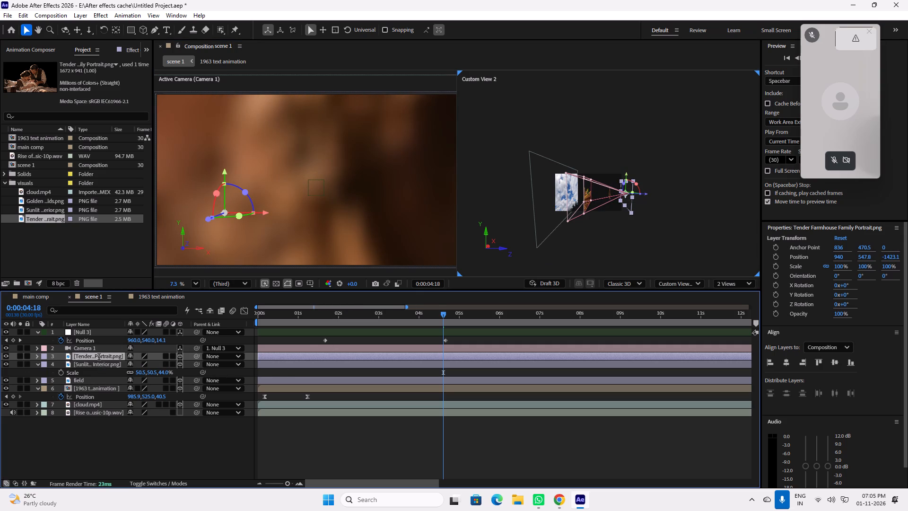
pyautogui.write('gami')
pyautogui.press('BackSpace')
pyautogui.press('BackSpace')
pyautogui.press('BackSpace')
pyautogui.press('BackSpace')
pyautogui.press('BackSpace')
pyautogui.press('BackSpace')
pyautogui.press('BackSpace')
pyautogui.press('BackSpace')
pyautogui.press('BackSpace')
pyautogui.press('BackSpace')
pyautogui.press('BackSpace')
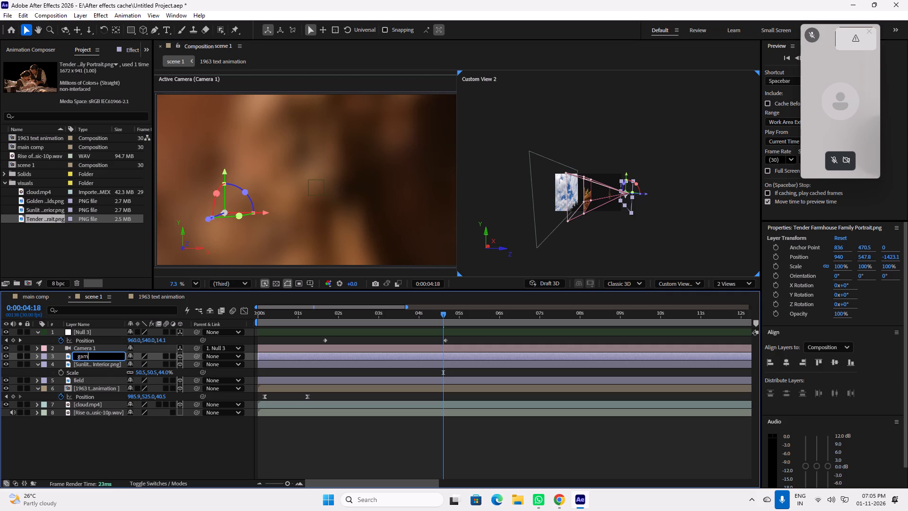
pyautogui.write('family')
pyautogui.press('Return')
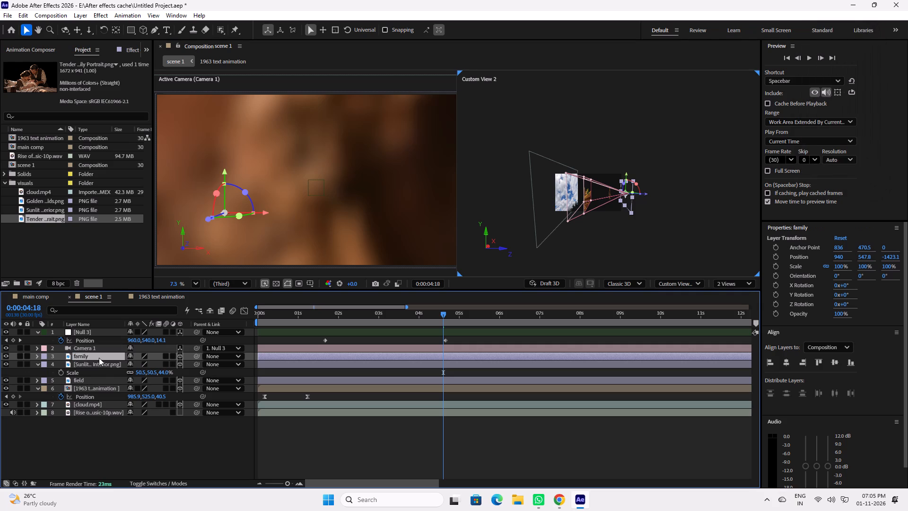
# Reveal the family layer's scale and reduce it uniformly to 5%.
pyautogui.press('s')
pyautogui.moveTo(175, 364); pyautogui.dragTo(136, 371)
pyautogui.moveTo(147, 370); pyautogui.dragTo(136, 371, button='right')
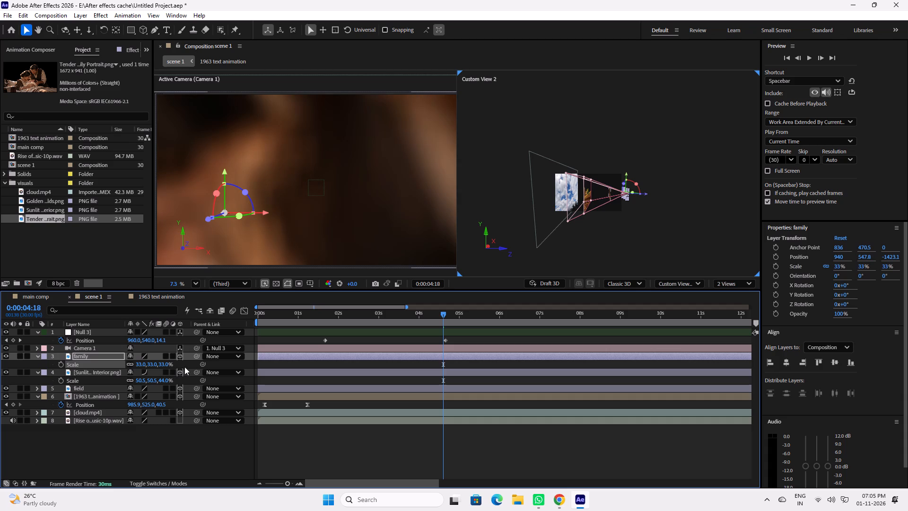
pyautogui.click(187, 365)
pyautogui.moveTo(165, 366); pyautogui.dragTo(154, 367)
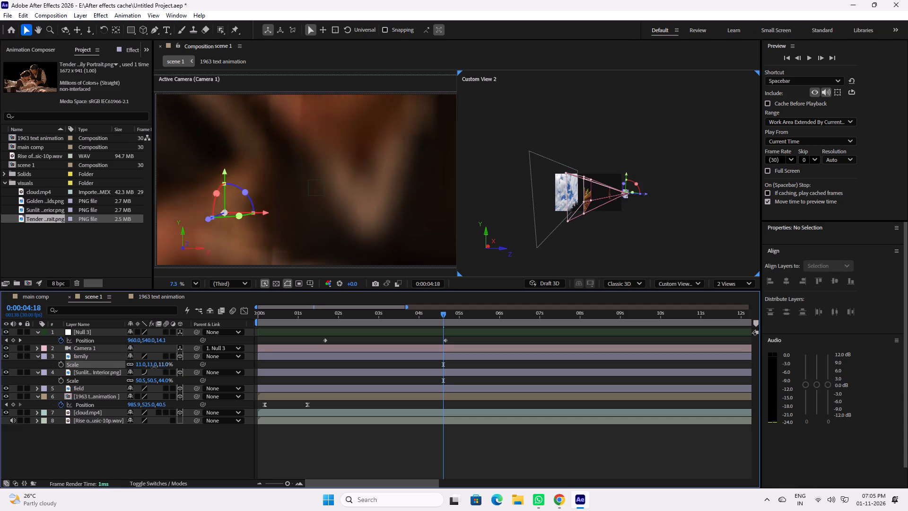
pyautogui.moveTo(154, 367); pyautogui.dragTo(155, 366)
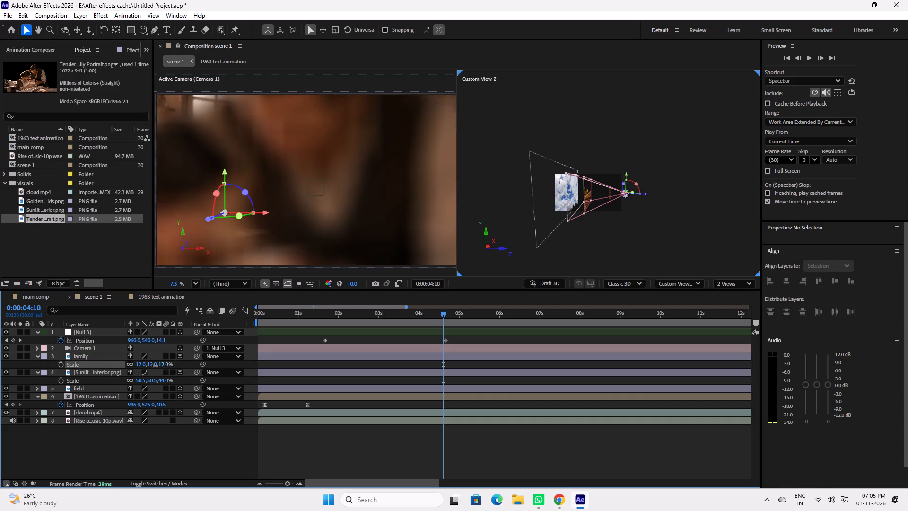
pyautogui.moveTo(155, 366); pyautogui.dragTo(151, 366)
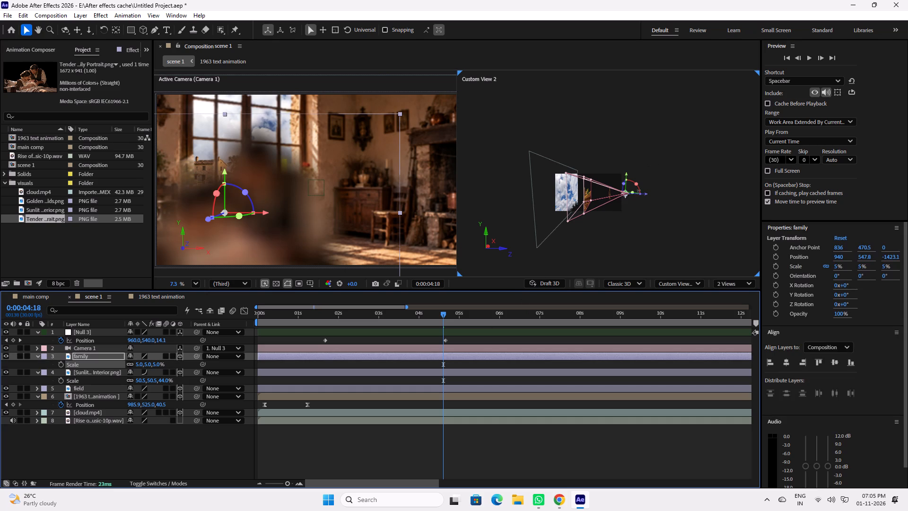
# Move the family layer away from the camera along Z to about -733 and scale it to 55%.
pyautogui.moveTo(647, 196); pyautogui.dragTo(628, 199)
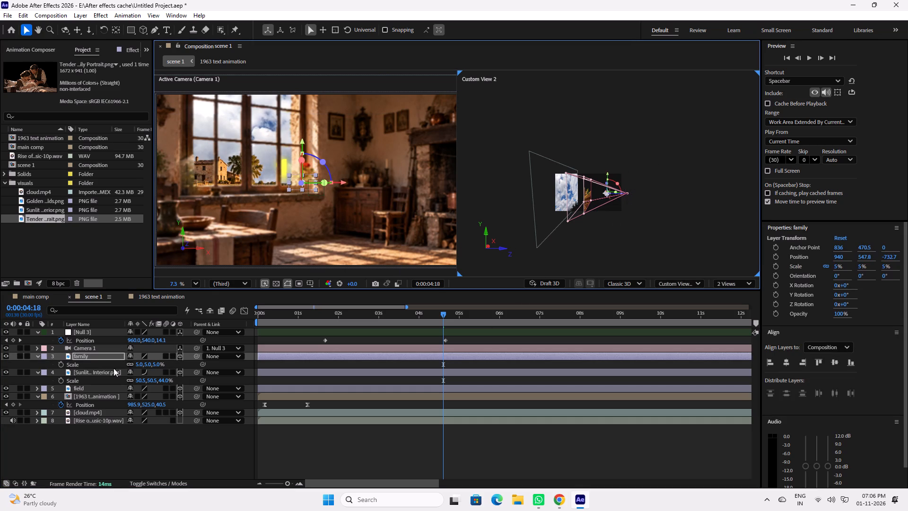
pyautogui.moveTo(156, 366); pyautogui.dragTo(182, 368)
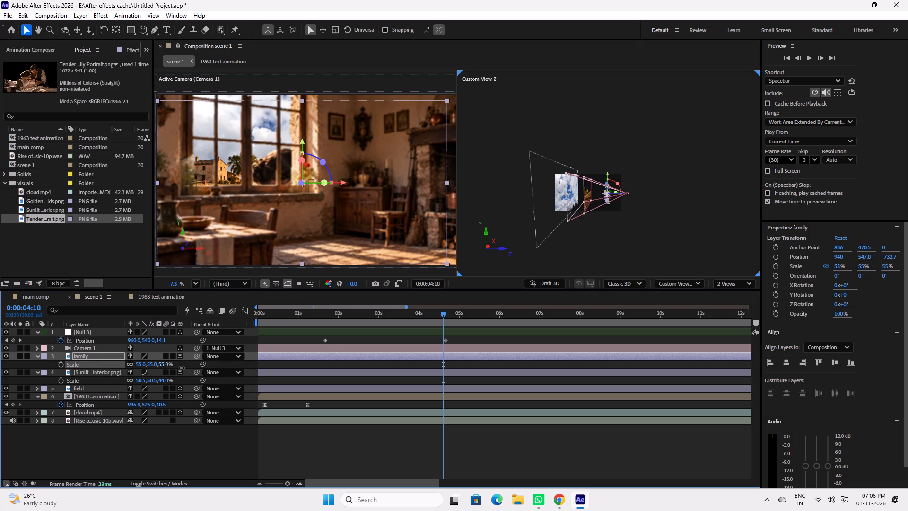
pyautogui.moveTo(182, 368); pyautogui.dragTo(182, 368)
# Reveal the family layer's position alongside its scale and set its Z position to about -1107 so the portrait fills the camera view.
pyautogui.click(86, 353)
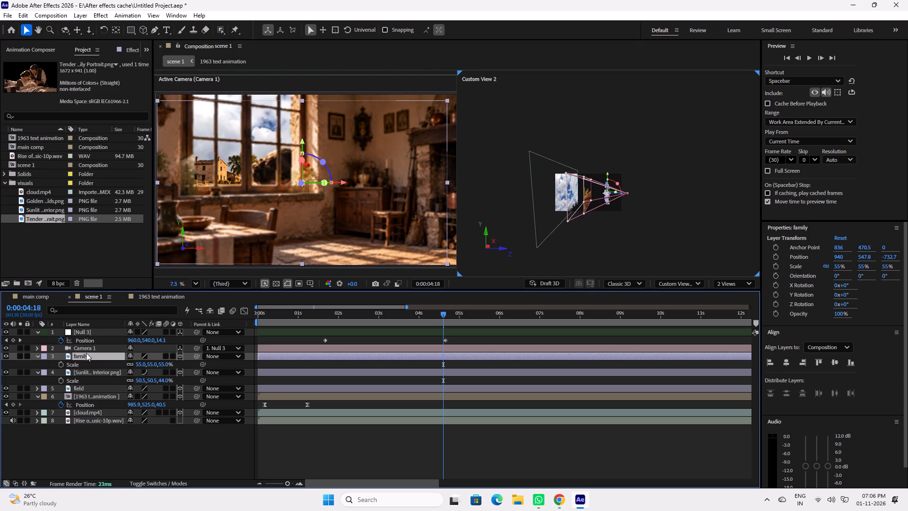
pyautogui.hotkey('shift', 'p')
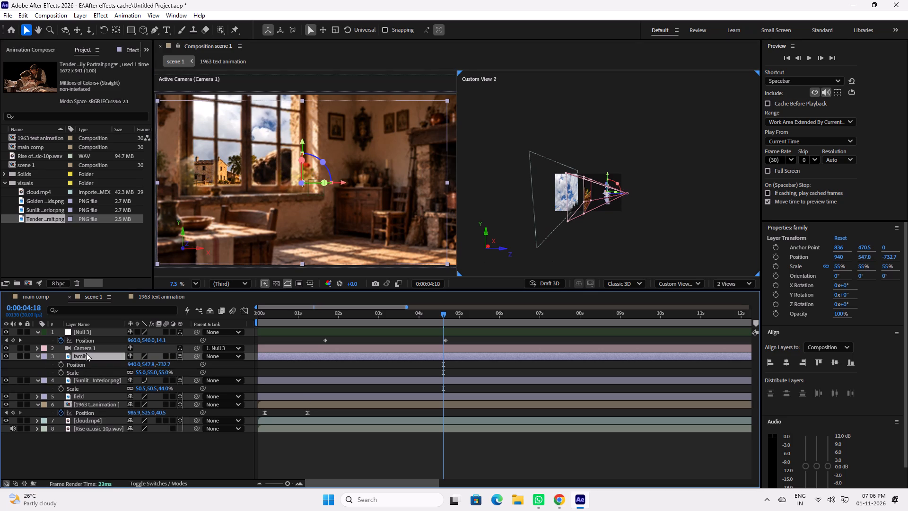
pyautogui.moveTo(163, 366); pyautogui.dragTo(213, 368)
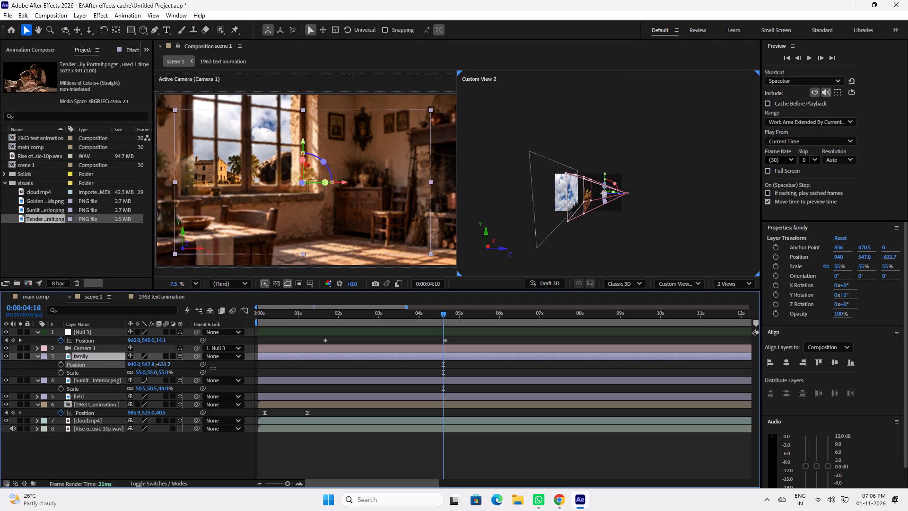
pyautogui.moveTo(213, 368); pyautogui.dragTo(60, 371)
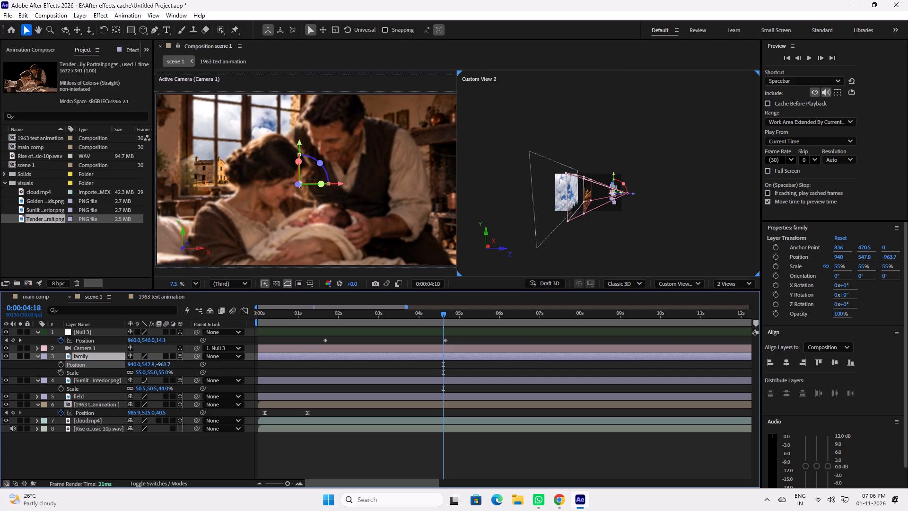
pyautogui.moveTo(60, 371); pyautogui.dragTo(7, 377)
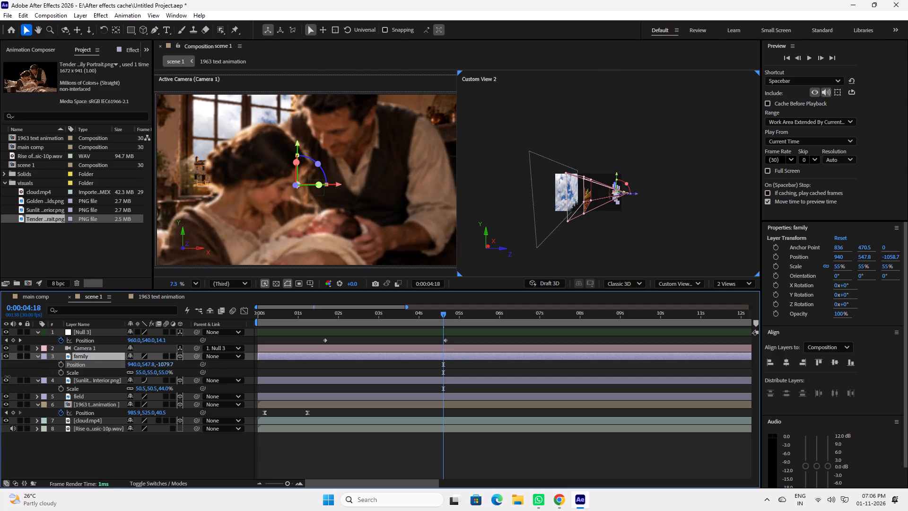
pyautogui.moveTo(7, 377); pyautogui.dragTo(319, 388)
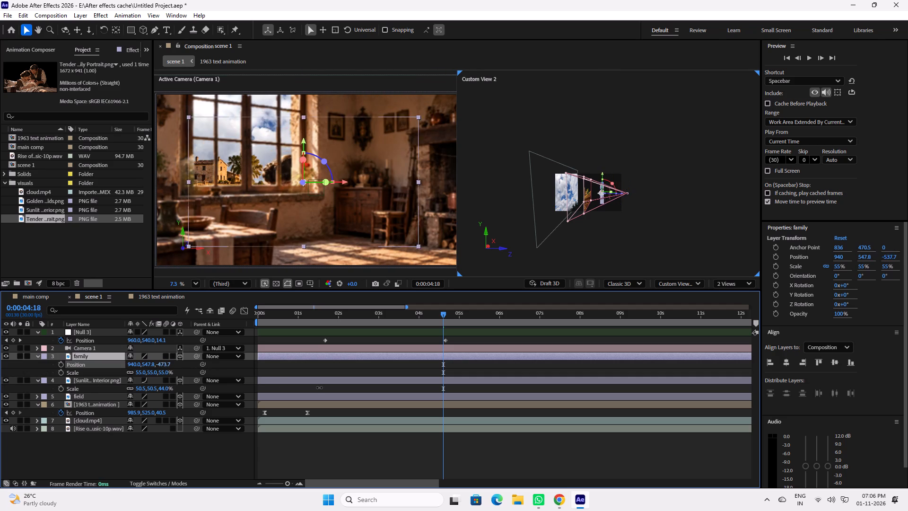
pyautogui.moveTo(319, 388); pyautogui.dragTo(12, 391)
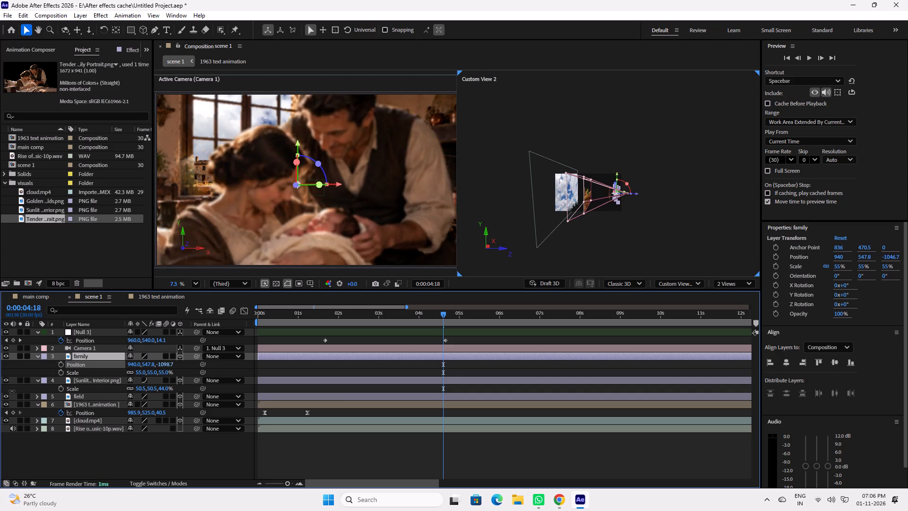
pyautogui.moveTo(12, 391); pyautogui.dragTo(11, 391)
# Expand Camera 1's properties and scrub through the camera move to check how the portrait enters, ending at 0:00:04:23.
pyautogui.click(81, 349)
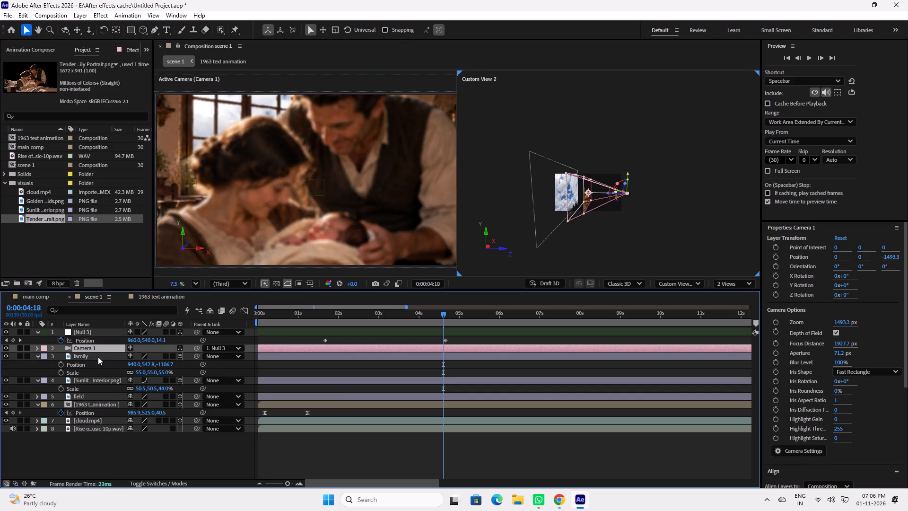
pyautogui.click(36, 346)
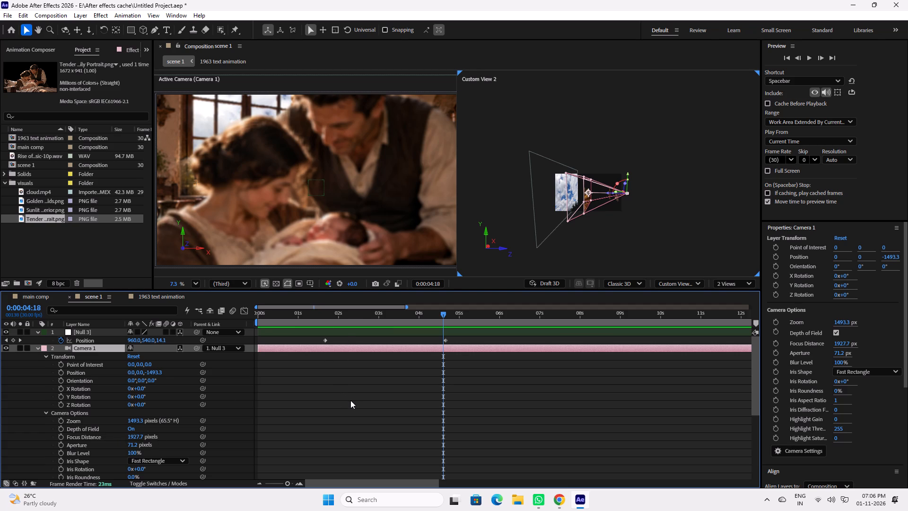
pyautogui.moveTo(365, 319); pyautogui.dragTo(356, 316)
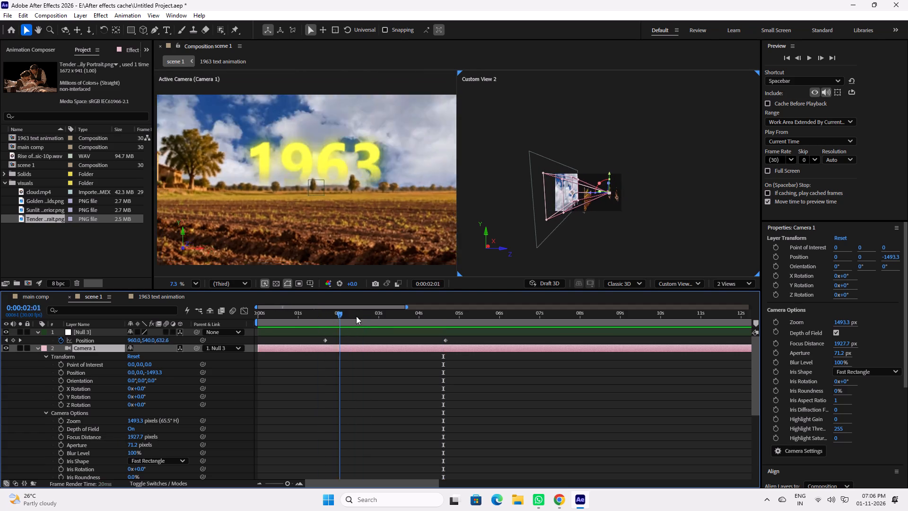
pyautogui.moveTo(356, 316); pyautogui.dragTo(402, 318)
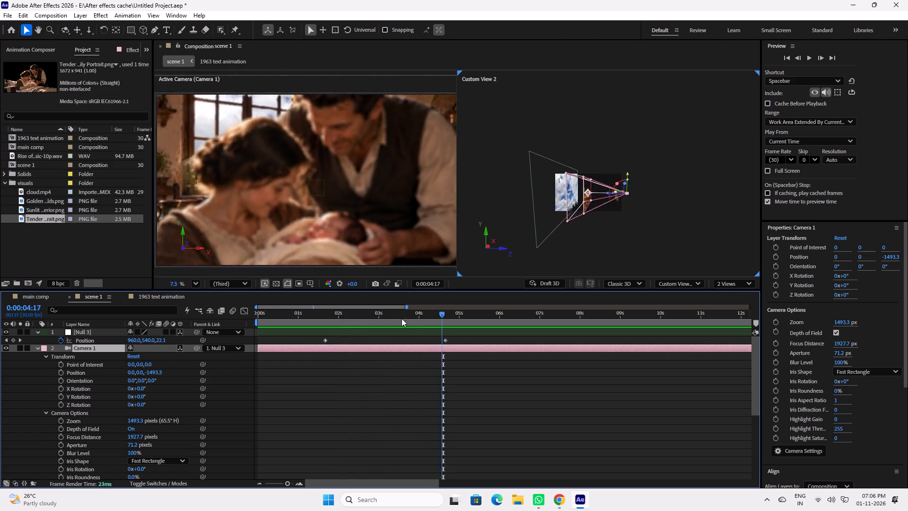
pyautogui.moveTo(402, 318); pyautogui.dragTo(408, 313)
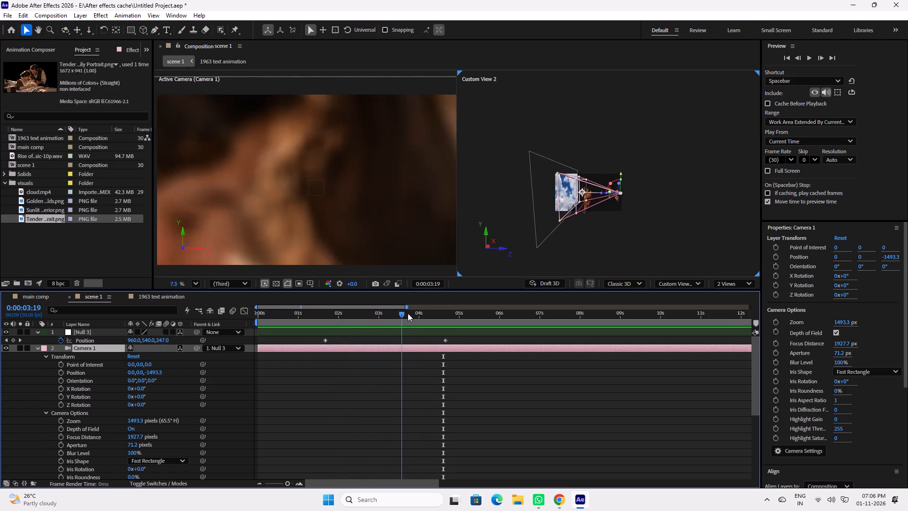
pyautogui.moveTo(408, 313); pyautogui.dragTo(451, 313)
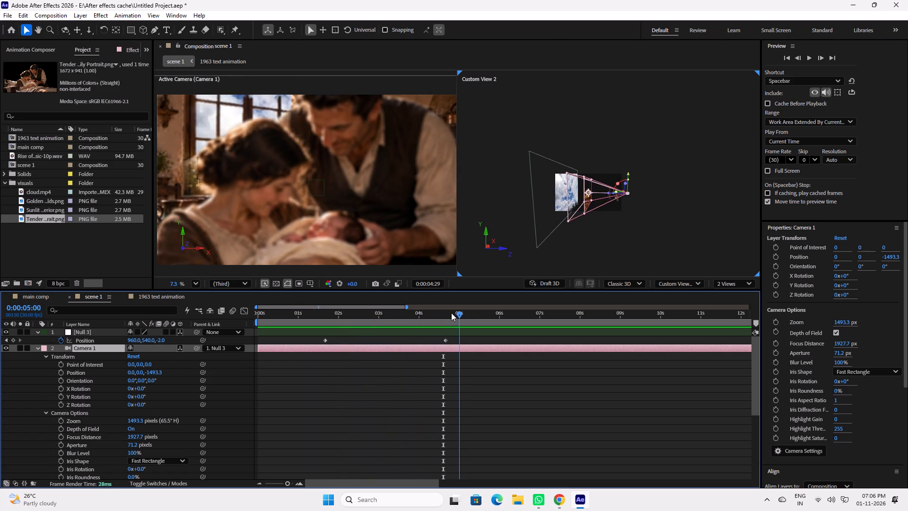
pyautogui.moveTo(451, 313); pyautogui.dragTo(450, 312)
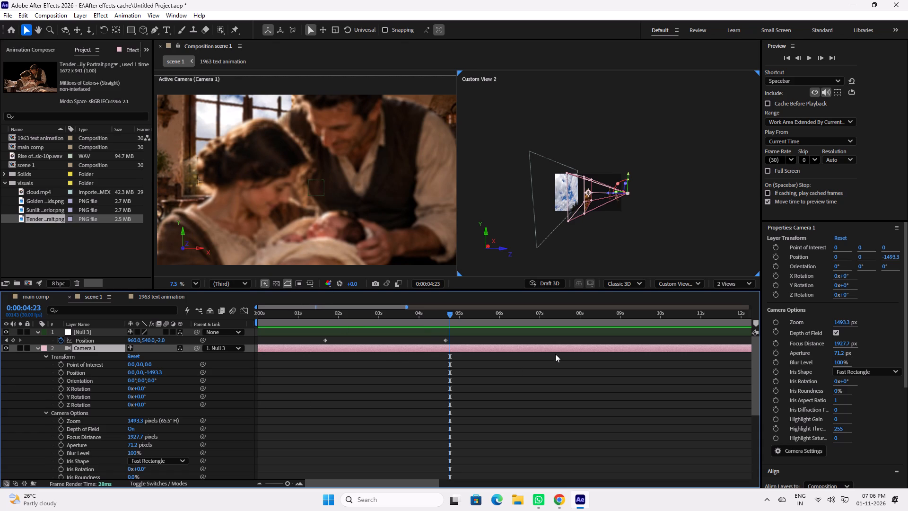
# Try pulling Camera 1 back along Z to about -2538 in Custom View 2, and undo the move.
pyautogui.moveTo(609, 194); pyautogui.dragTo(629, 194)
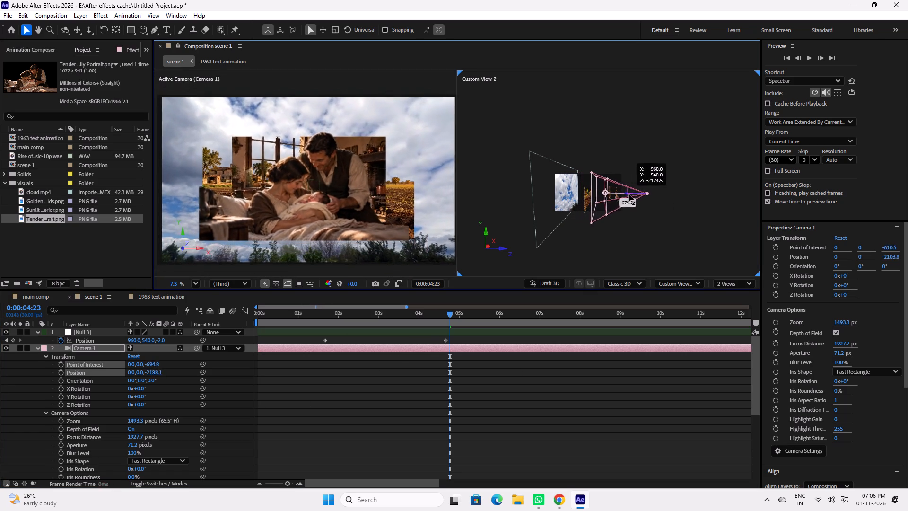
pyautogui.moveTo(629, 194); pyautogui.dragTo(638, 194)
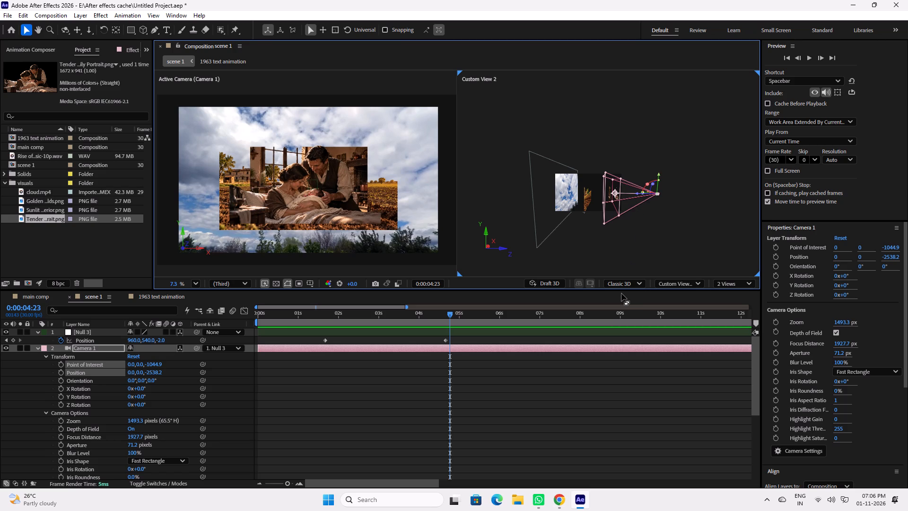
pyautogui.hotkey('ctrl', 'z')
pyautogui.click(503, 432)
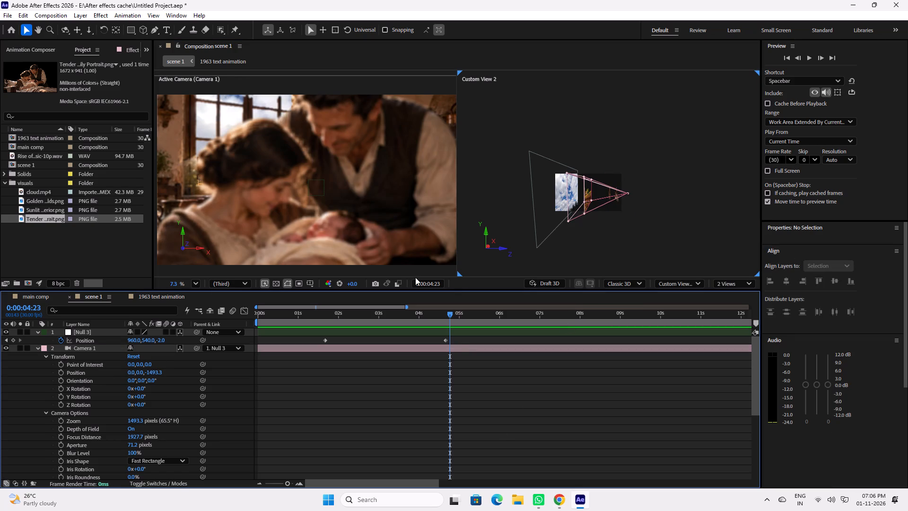
# Collapse Camera 1's transform properties and preview the scene 1 animation from 0:00:00:09.
pyautogui.scroll(-1, 337, 196)
pyautogui.click(359, 420)
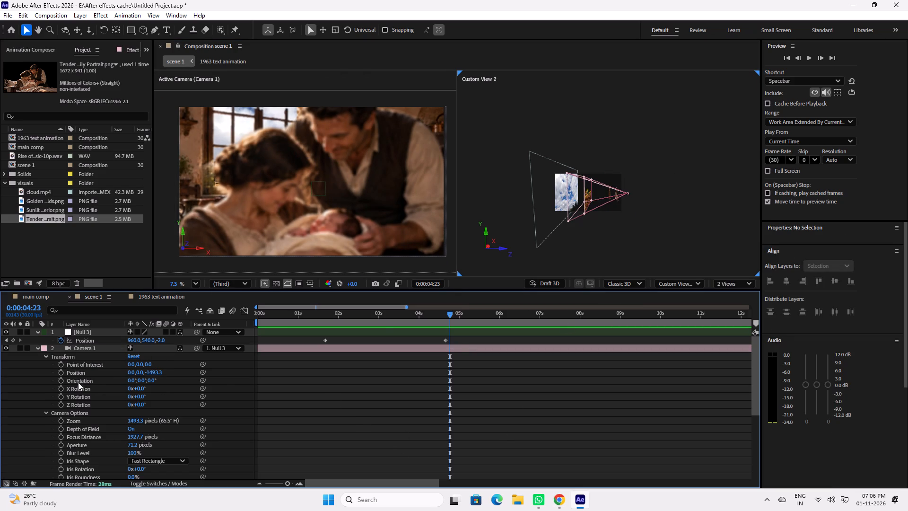
pyautogui.click(46, 358)
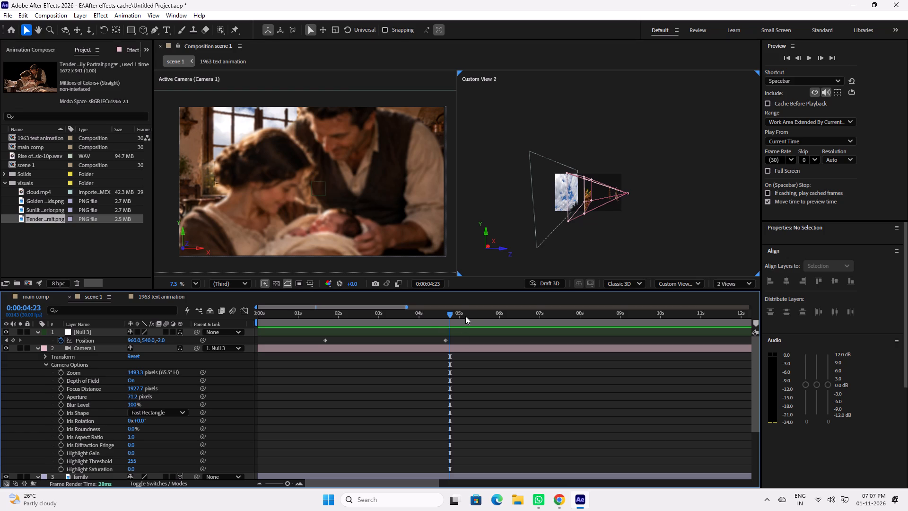
pyautogui.moveTo(418, 316); pyautogui.dragTo(309, 317)
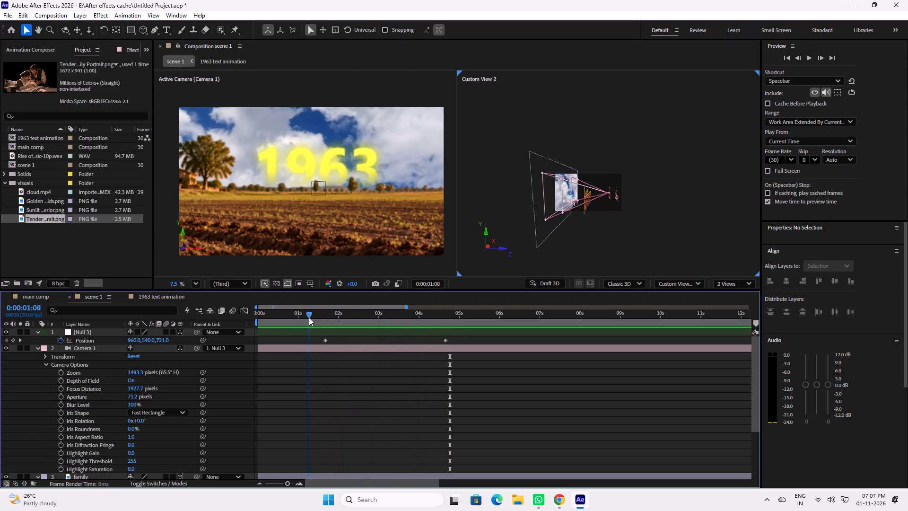
pyautogui.moveTo(309, 317); pyautogui.dragTo(270, 317)
pyautogui.press('space')
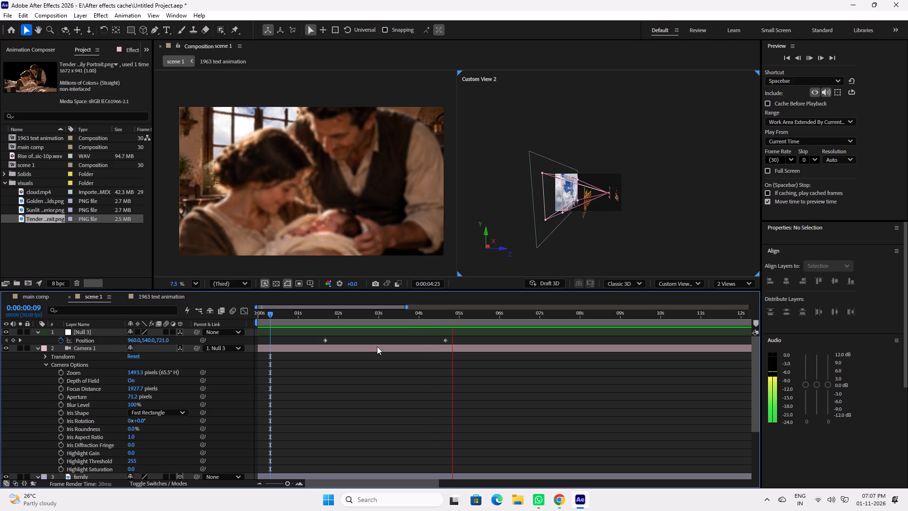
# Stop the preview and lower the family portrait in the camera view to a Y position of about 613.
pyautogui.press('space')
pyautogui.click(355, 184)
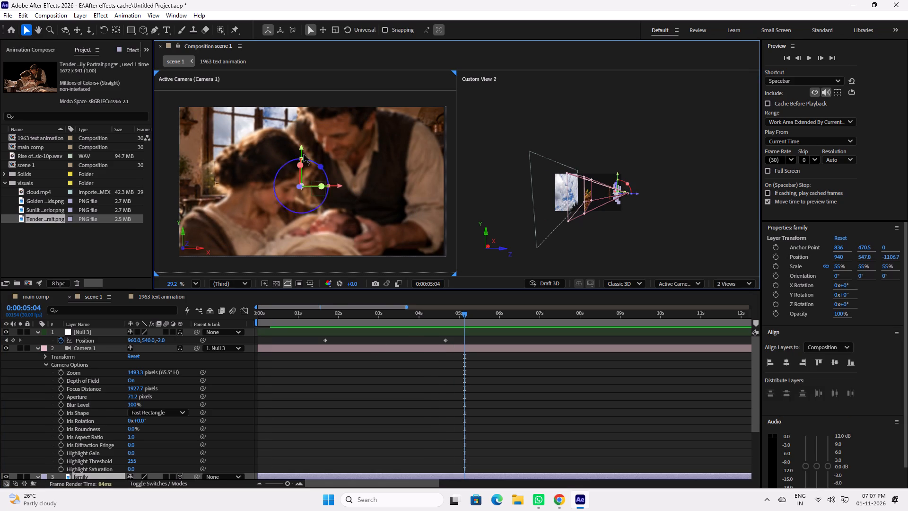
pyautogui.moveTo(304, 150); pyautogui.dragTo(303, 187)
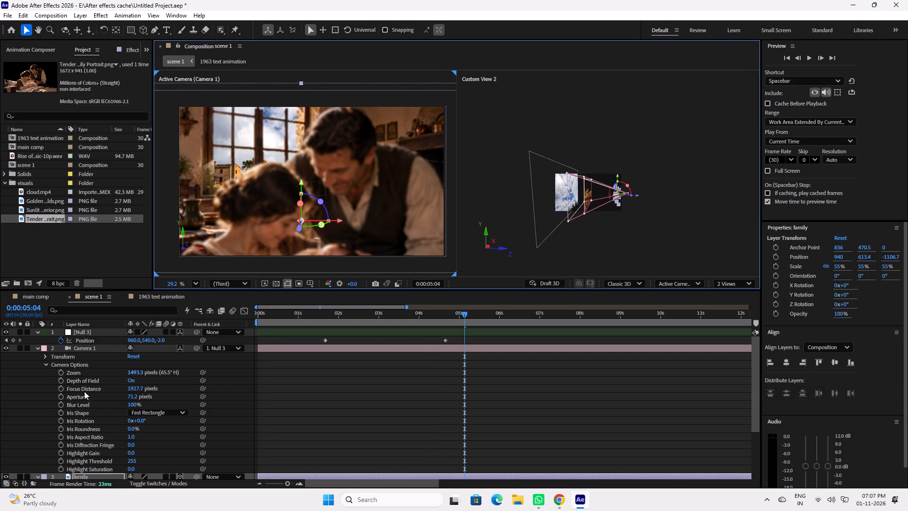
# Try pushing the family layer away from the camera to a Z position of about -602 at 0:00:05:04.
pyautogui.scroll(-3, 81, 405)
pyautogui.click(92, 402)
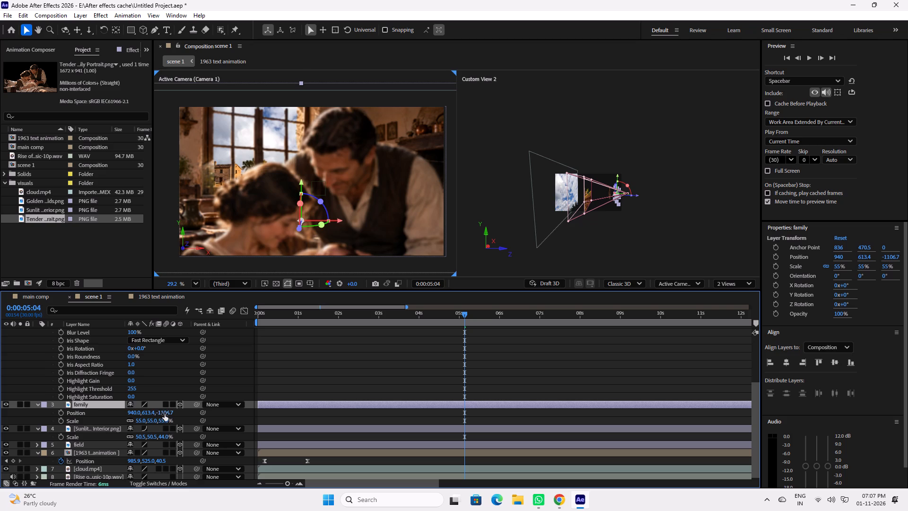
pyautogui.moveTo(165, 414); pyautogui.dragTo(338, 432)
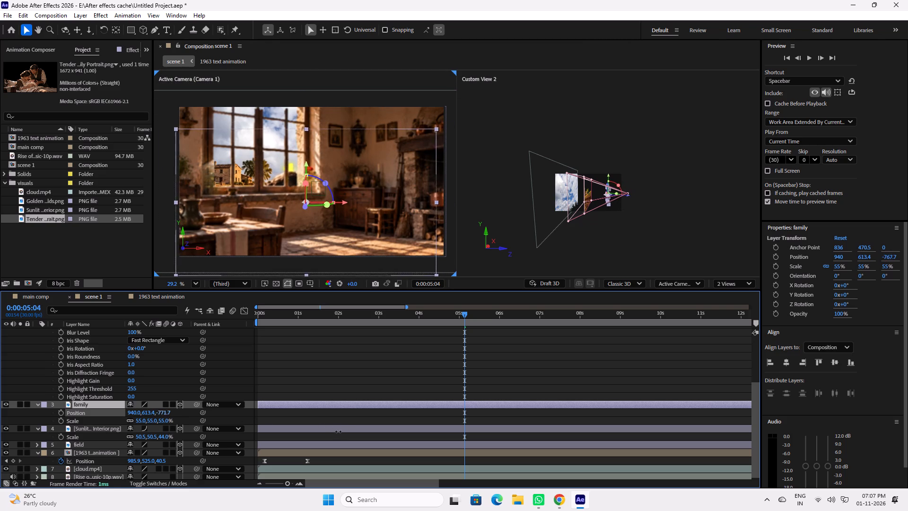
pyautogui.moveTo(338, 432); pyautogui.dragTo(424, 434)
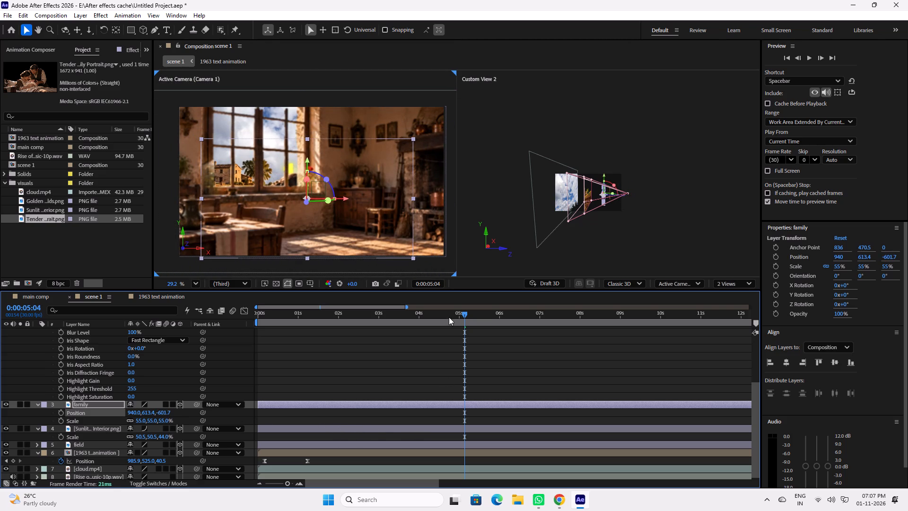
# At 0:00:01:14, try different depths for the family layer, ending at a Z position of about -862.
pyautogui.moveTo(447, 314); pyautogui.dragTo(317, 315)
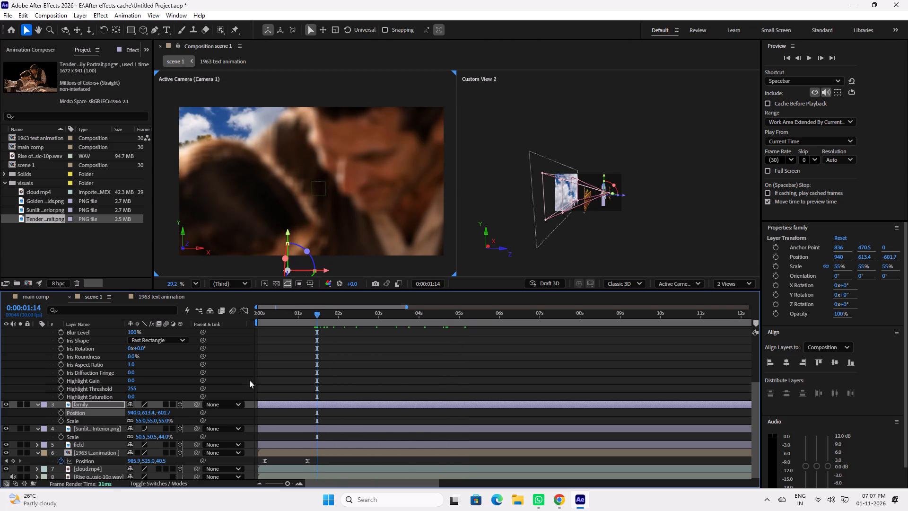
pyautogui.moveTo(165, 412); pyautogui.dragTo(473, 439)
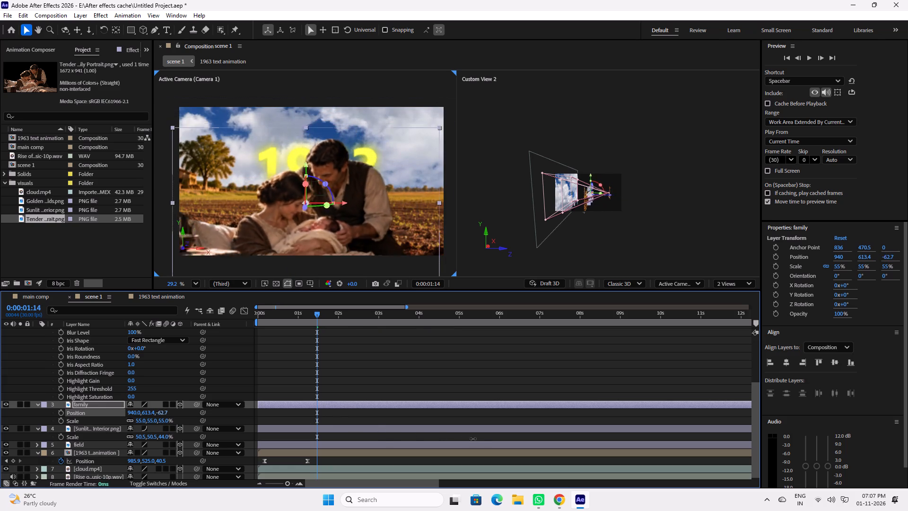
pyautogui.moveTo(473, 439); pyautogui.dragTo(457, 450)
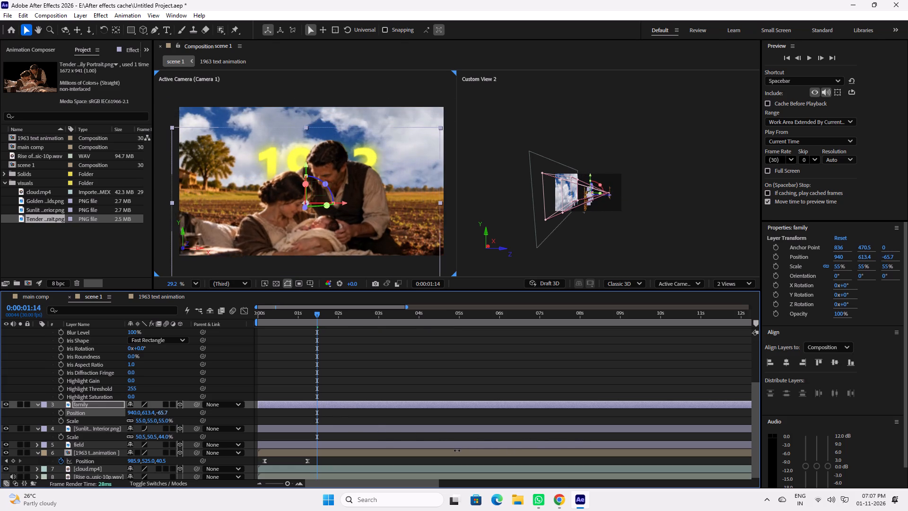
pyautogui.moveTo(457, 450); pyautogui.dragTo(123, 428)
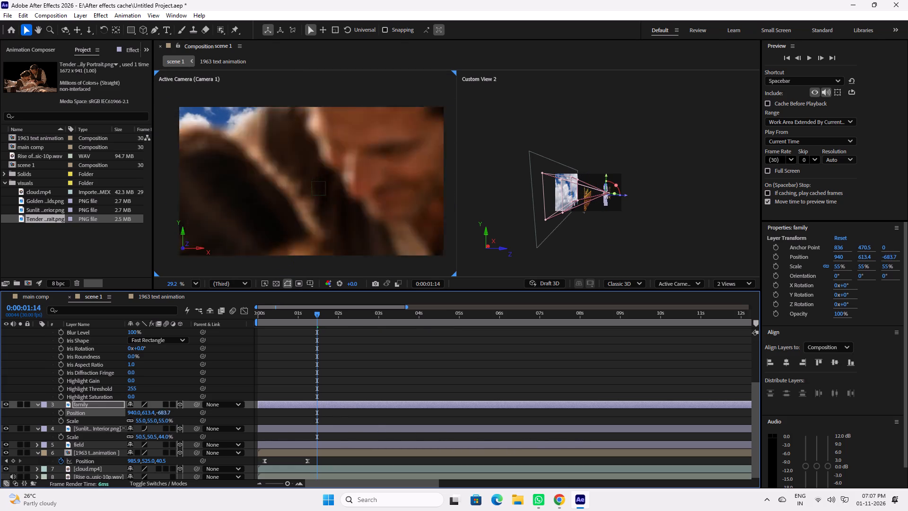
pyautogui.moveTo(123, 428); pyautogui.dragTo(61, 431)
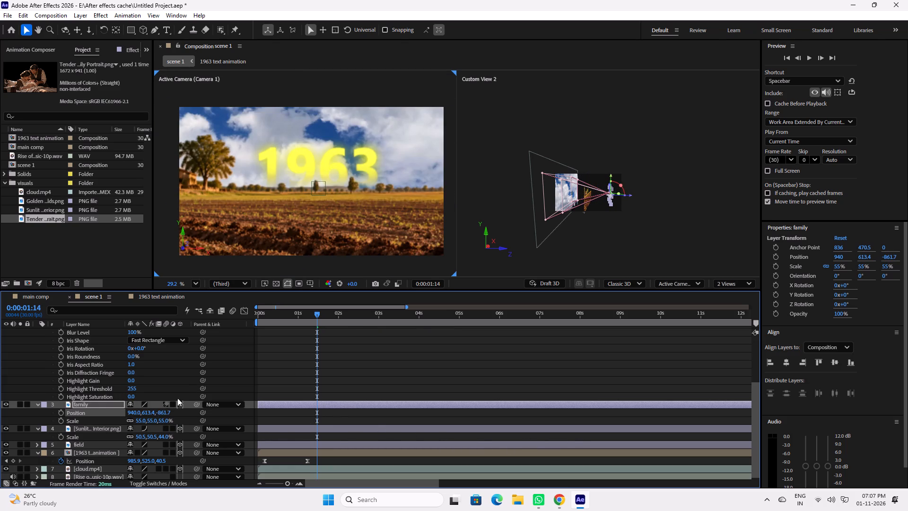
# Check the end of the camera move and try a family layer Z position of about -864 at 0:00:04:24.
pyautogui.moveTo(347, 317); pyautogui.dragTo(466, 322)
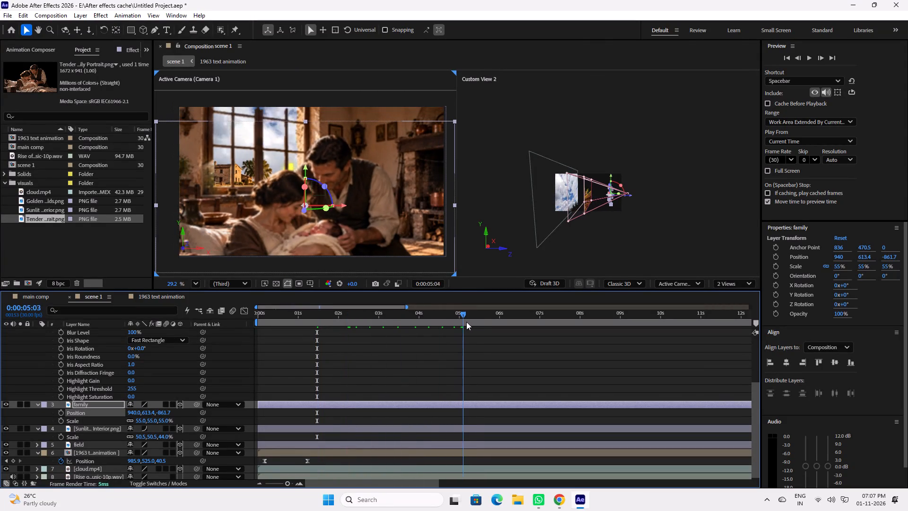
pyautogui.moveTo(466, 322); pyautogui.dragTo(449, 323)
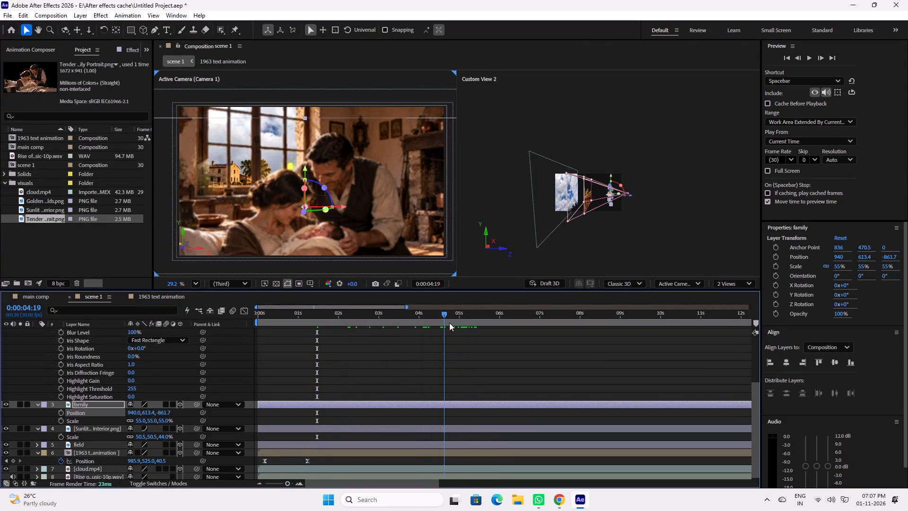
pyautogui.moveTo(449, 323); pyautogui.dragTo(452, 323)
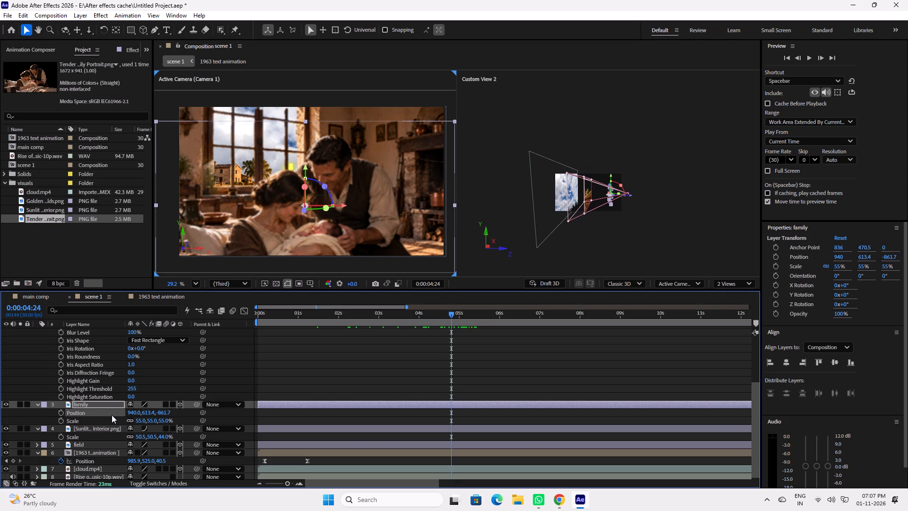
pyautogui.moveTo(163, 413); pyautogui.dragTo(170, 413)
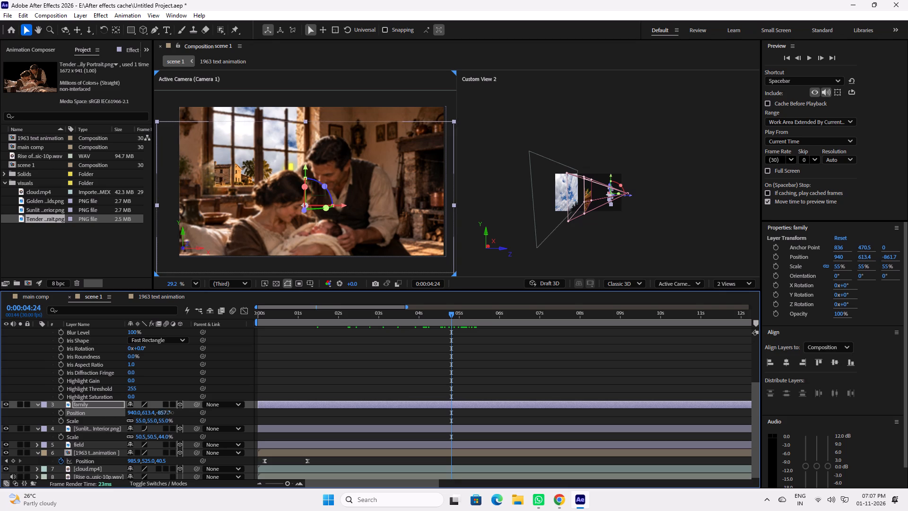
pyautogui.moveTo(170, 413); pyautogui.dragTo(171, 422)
# Scrub through the camera move to 0:00:04:10 and set the family layer's Z position to about -1128.
pyautogui.moveTo(420, 317); pyautogui.dragTo(359, 322)
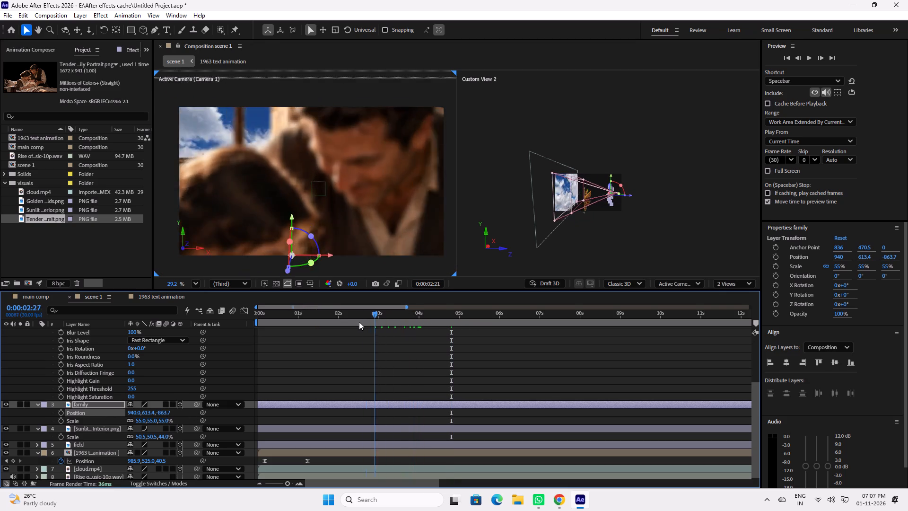
pyautogui.moveTo(359, 322); pyautogui.dragTo(390, 326)
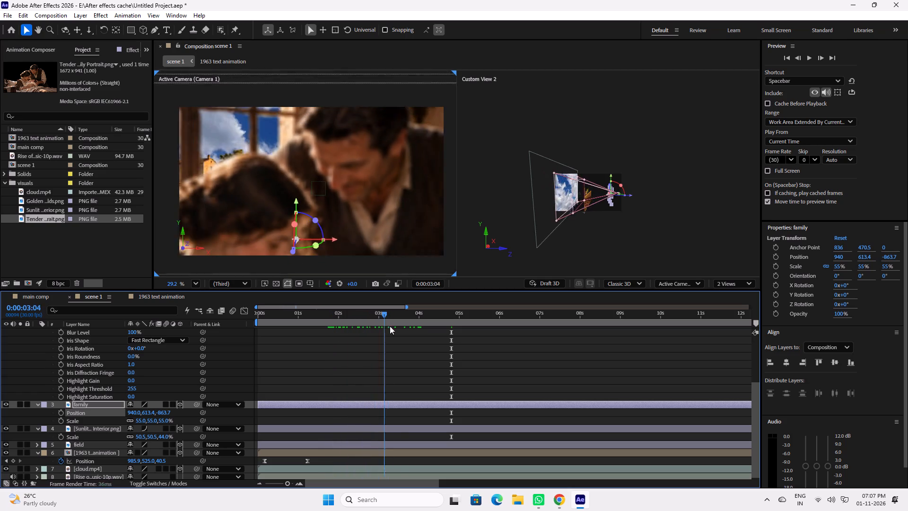
pyautogui.moveTo(390, 326); pyautogui.dragTo(431, 324)
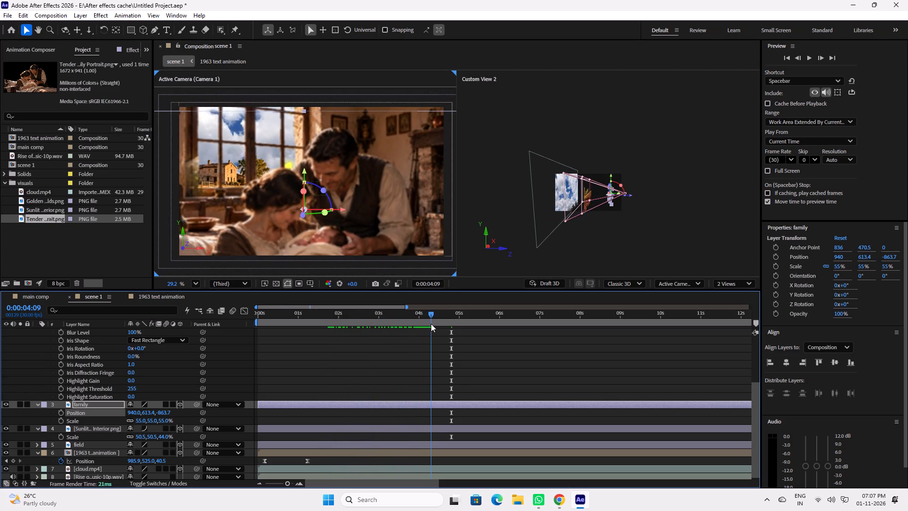
pyautogui.moveTo(431, 324); pyautogui.dragTo(432, 324)
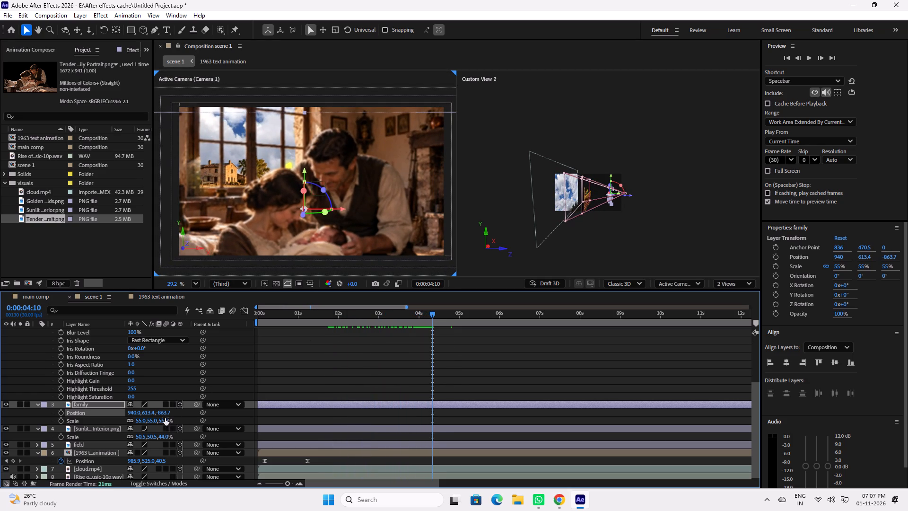
pyautogui.moveTo(165, 413); pyautogui.dragTo(75, 424)
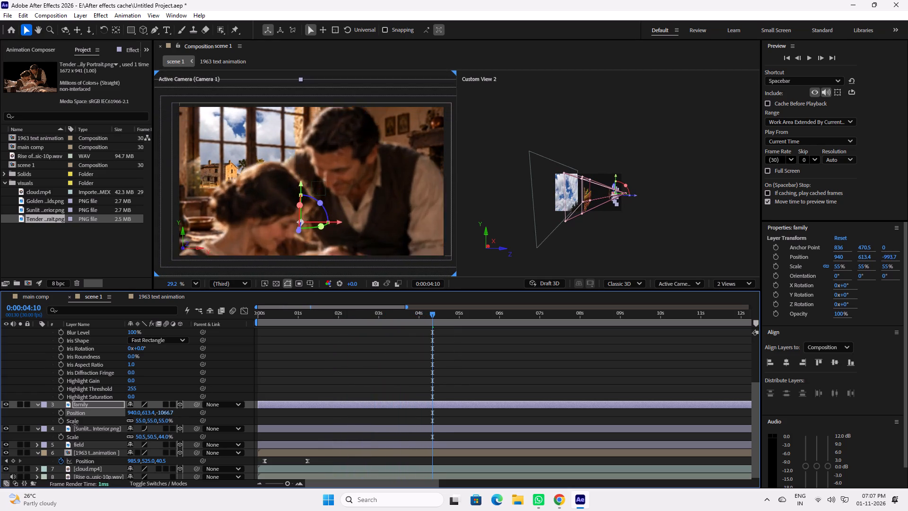
pyautogui.moveTo(75, 424); pyautogui.dragTo(56, 429)
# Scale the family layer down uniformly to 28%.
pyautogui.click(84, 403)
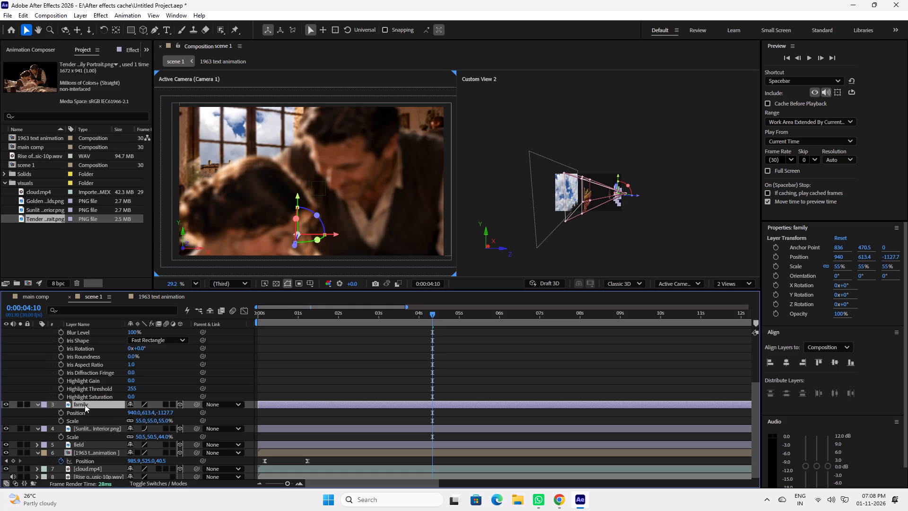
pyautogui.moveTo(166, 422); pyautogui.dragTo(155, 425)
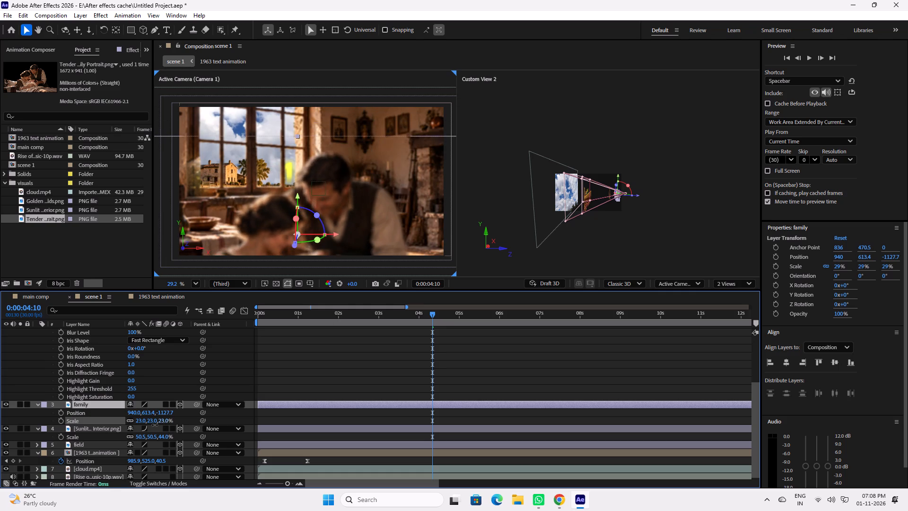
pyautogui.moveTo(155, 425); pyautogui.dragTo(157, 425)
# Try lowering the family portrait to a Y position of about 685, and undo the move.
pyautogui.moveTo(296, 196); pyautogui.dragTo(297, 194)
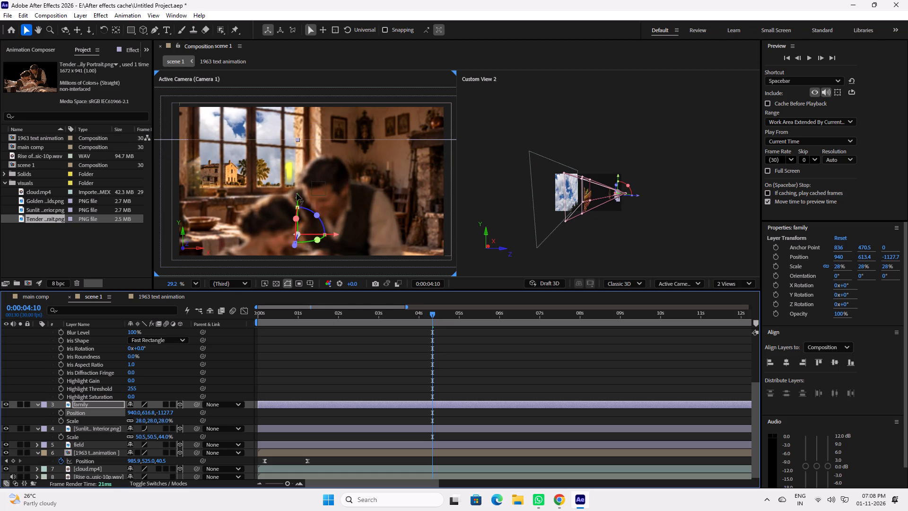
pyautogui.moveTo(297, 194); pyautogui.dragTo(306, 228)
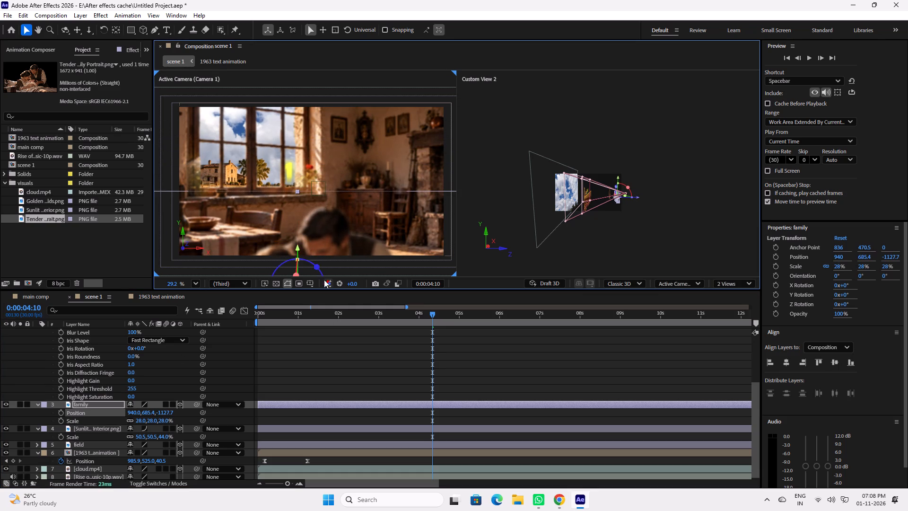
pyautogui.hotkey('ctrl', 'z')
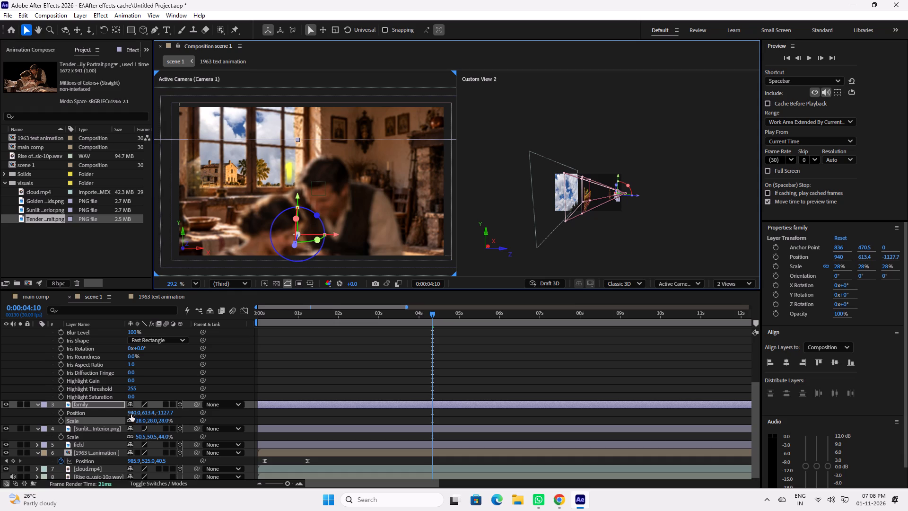
# Raise the family portrait to a Y position of about 532.
pyautogui.moveTo(147, 414); pyautogui.dragTo(70, 418)
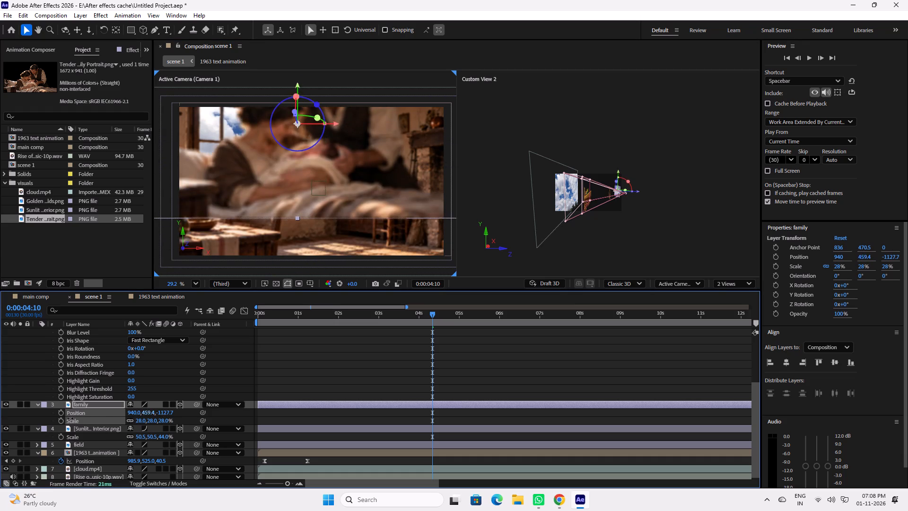
pyautogui.moveTo(70, 418); pyautogui.dragTo(103, 420)
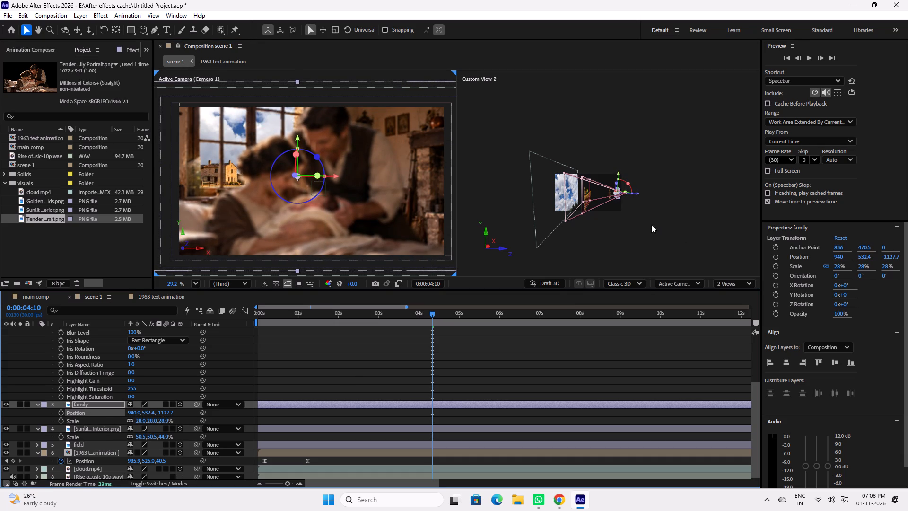
# Examine the spacing between the family layer, the interior and the camera up close in Custom View 2.
pyautogui.scroll(4, 620, 205)
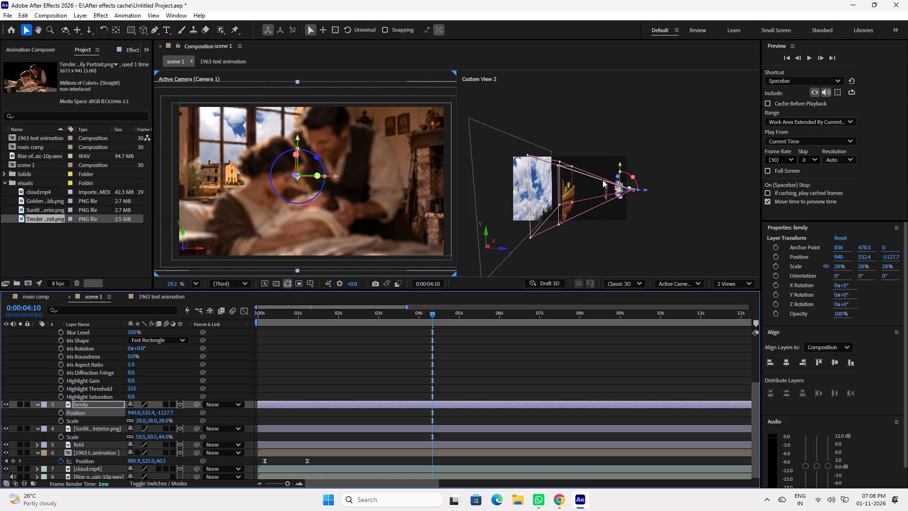
pyautogui.scroll(8, 601, 180)
pyautogui.keyDown('alt'); pyautogui.moveTo(597, 217); pyautogui.dragTo(577, 218); pyautogui.keyUp('alt')
pyautogui.press('space')
pyautogui.press('space')
pyautogui.press('space')
pyautogui.press('space')
pyautogui.press('space')
pyautogui.press('space')
pyautogui.press('space')
pyautogui.press('space')
pyautogui.press('space')
pyautogui.press('space')
pyautogui.press('space')
pyautogui.press('space')
pyautogui.press('space')
pyautogui.press('space')
pyautogui.press('space')
pyautogui.press('space')
pyautogui.press('space')
pyautogui.press('space')
pyautogui.press('space')
pyautogui.press('space')
pyautogui.moveTo(542, 206); pyautogui.dragTo(601, 190)
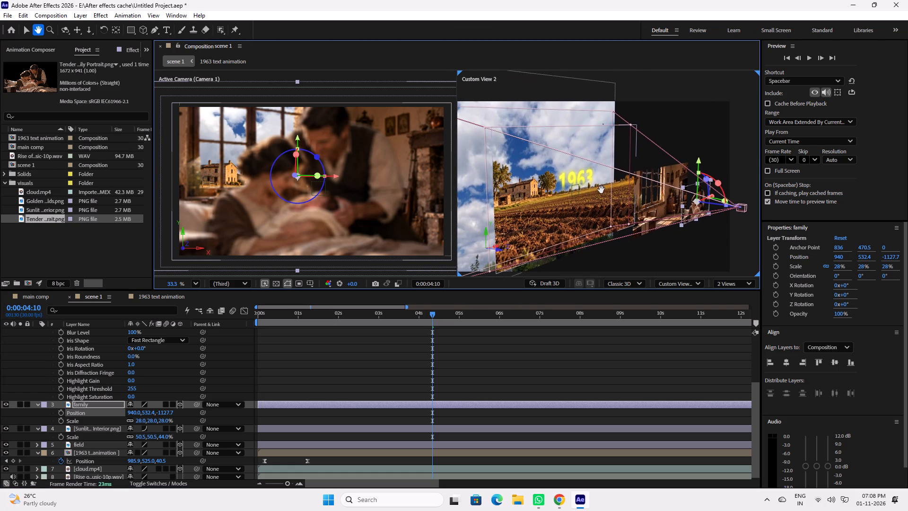
pyautogui.moveTo(601, 190); pyautogui.dragTo(613, 185)
pyautogui.press('space')
pyautogui.press('space')
pyautogui.press('space')
pyautogui.press('space')
pyautogui.press('space')
pyautogui.press('space')
pyautogui.press('space')
pyautogui.moveTo(625, 198); pyautogui.dragTo(594, 200)
pyautogui.keyDown('alt'); pyautogui.moveTo(662, 237); pyautogui.dragTo(662, 242); pyautogui.keyUp('alt')
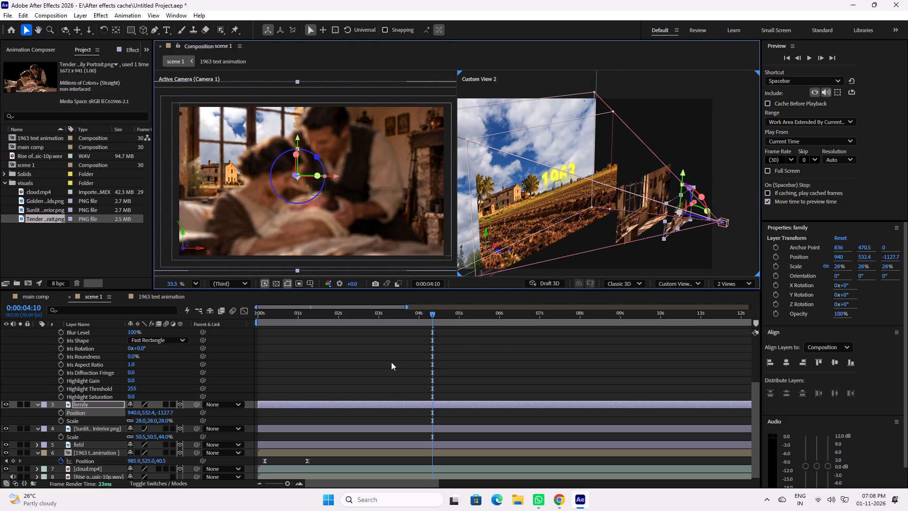
# Scale the family layer down uniformly to 24%.
pyautogui.click(162, 422)
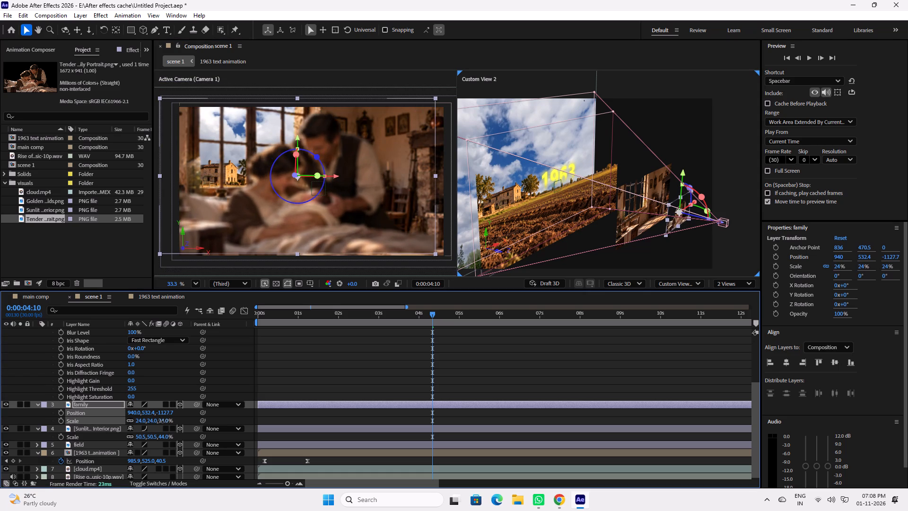
# Nudge the family portrait into place in the frame, to a position of about X 952, Y 567, Z -1155.
pyautogui.press('Right')
pyautogui.press('Right')
pyautogui.press('Right')
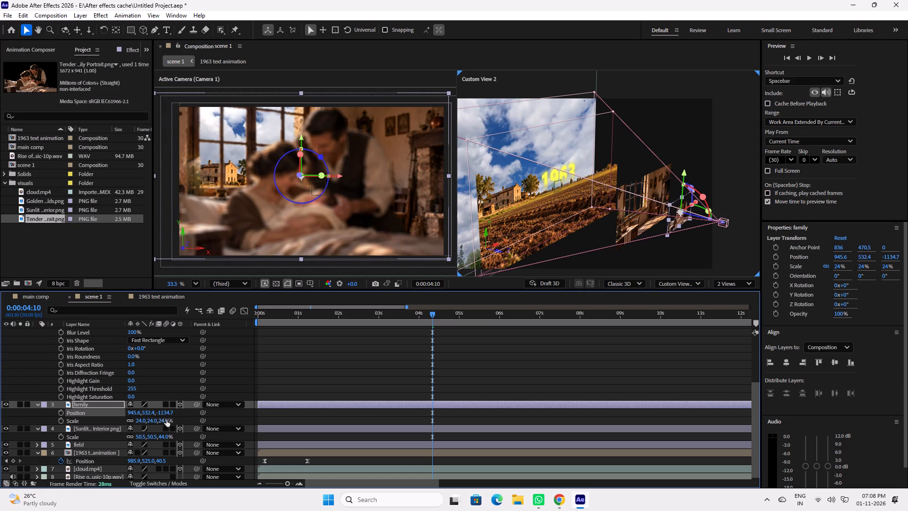
pyautogui.press('Right')
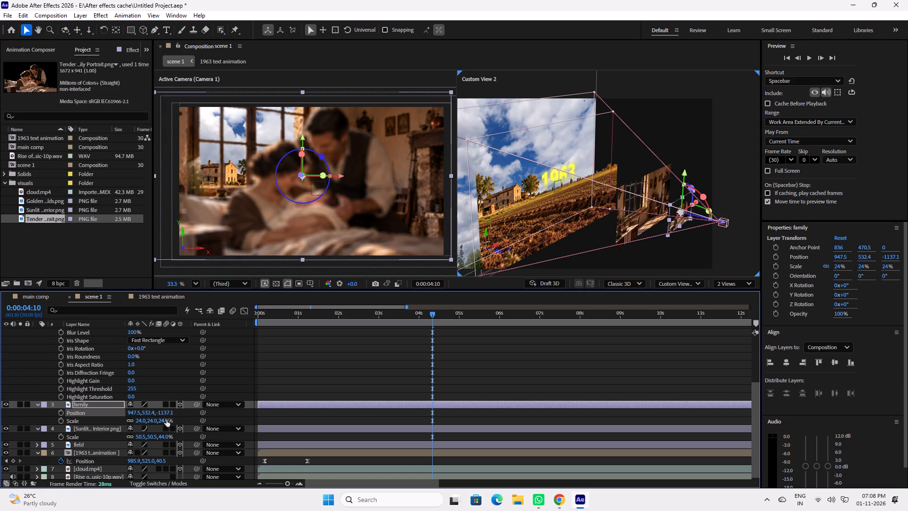
pyautogui.press('Down')
pyautogui.press('Down')
pyautogui.press('Down')
pyautogui.press('Down')
pyautogui.press('Down')
pyautogui.press('Down')
pyautogui.press('Down')
pyautogui.press('Down')
pyautogui.press('Down')
pyautogui.press('Down')
pyautogui.press('Down')
pyautogui.press('Down')
pyautogui.press('Down')
pyautogui.press('Down')
pyautogui.press('Down')
pyautogui.press('Down')
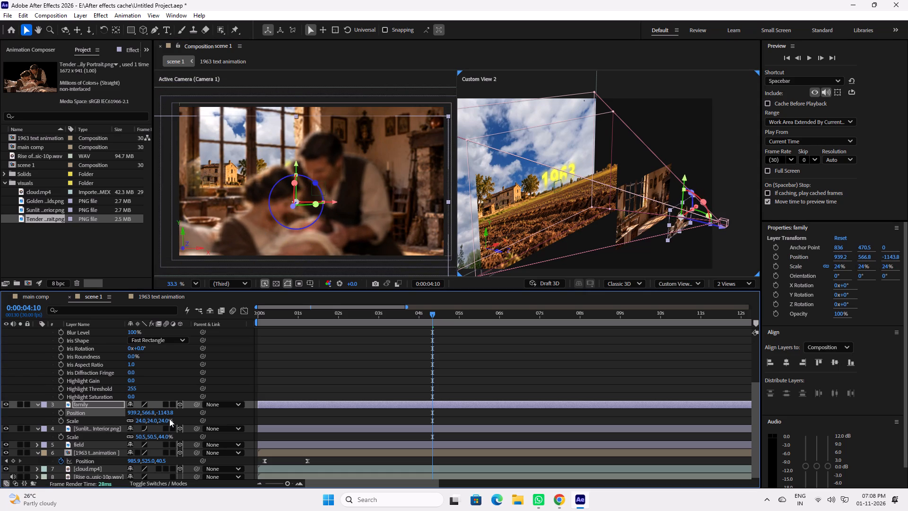
pyautogui.press('Right')
pyautogui.press('Right')
pyautogui.press('Right')
pyautogui.press('Right')
pyautogui.press('Right')
pyautogui.press('Right')
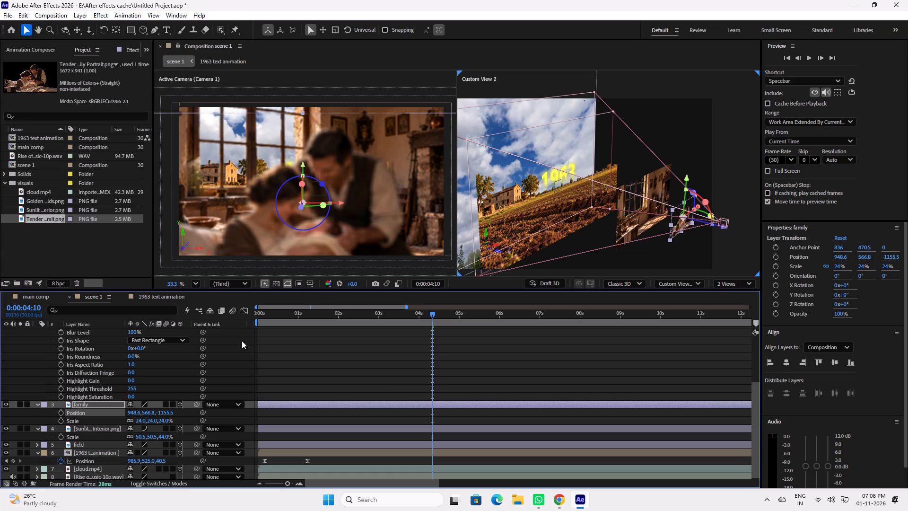
pyautogui.moveTo(343, 203); pyautogui.dragTo(348, 203)
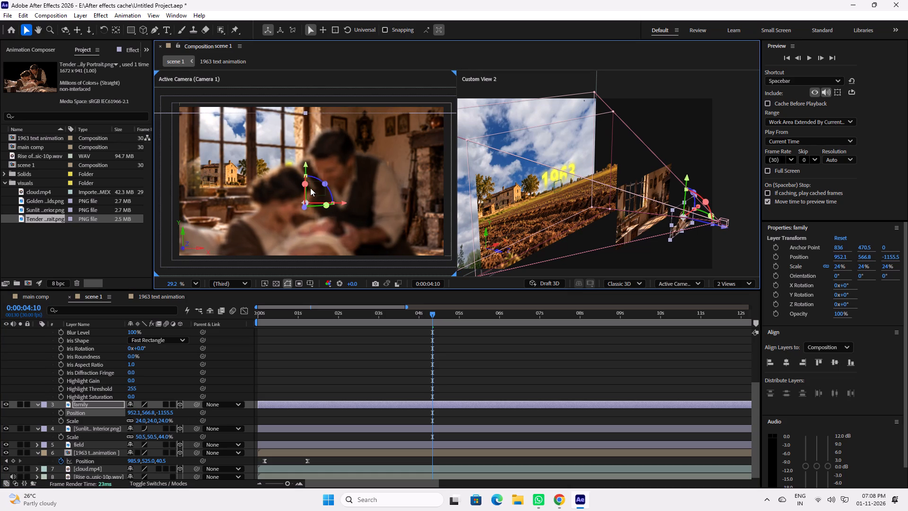
# Lower the family portrait slightly to a Y position of about 570 and save the project.
pyautogui.click(308, 168)
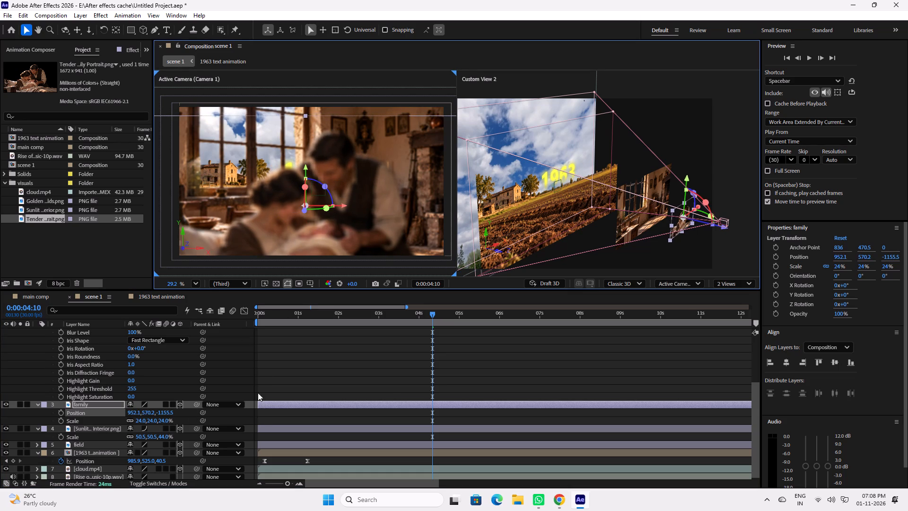
pyautogui.hotkey('ctrl', 's')
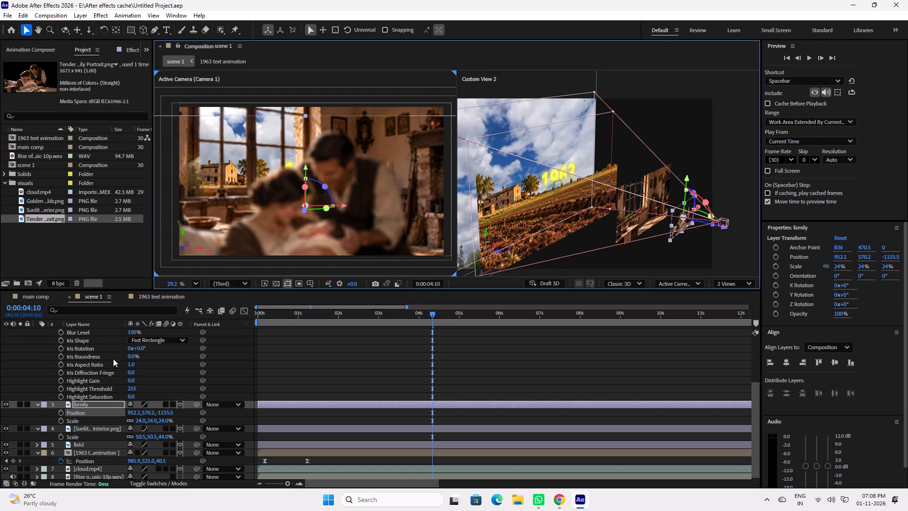
# Reduce Camera 1's focus distance to about 267 pixels to bring the family portrait into sharp focus.
pyautogui.scroll(3, 98, 356)
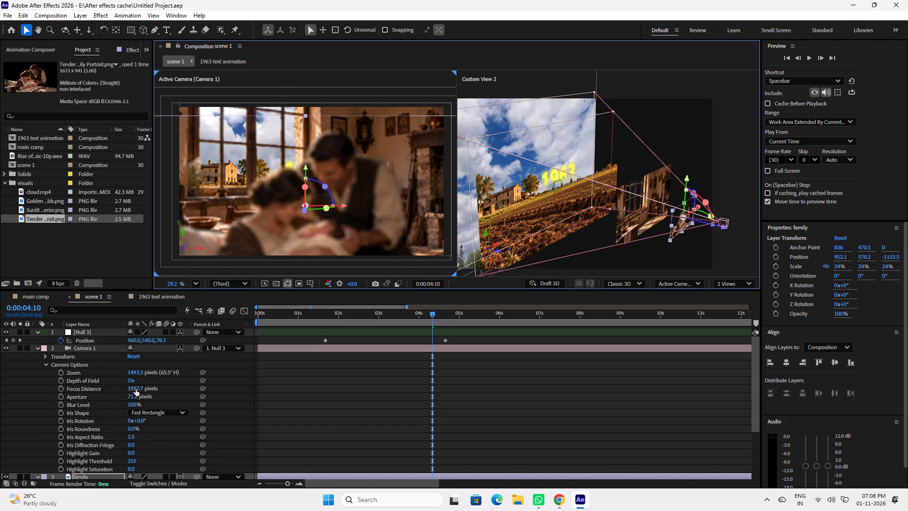
pyautogui.moveTo(136, 389); pyautogui.dragTo(102, 386)
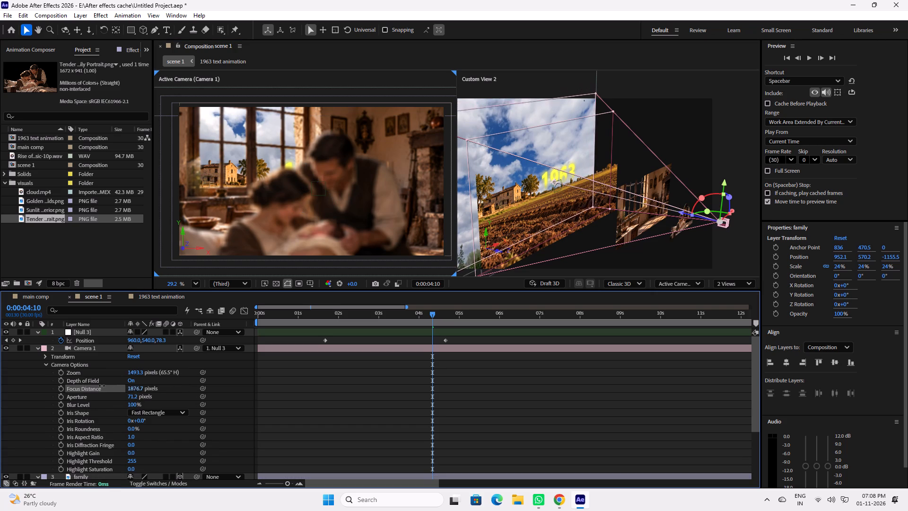
pyautogui.moveTo(102, 386); pyautogui.dragTo(0, 379)
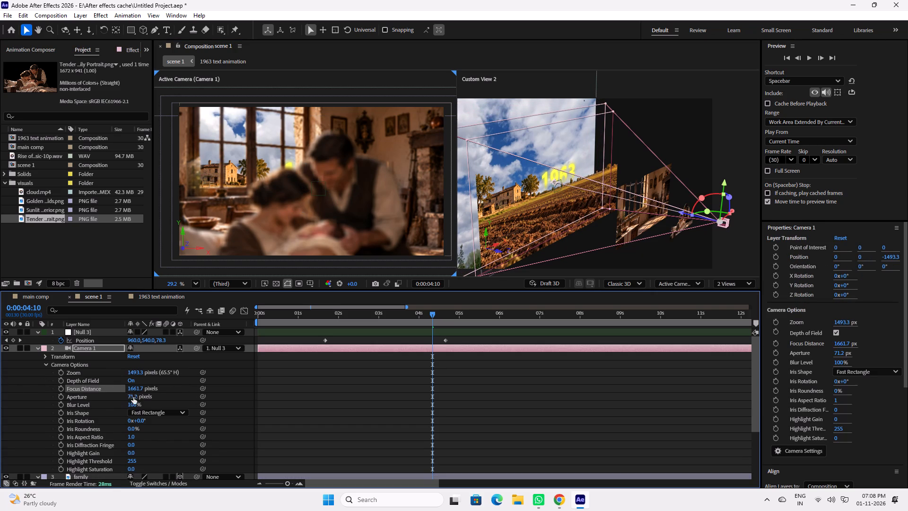
pyautogui.moveTo(137, 390); pyautogui.dragTo(63, 399)
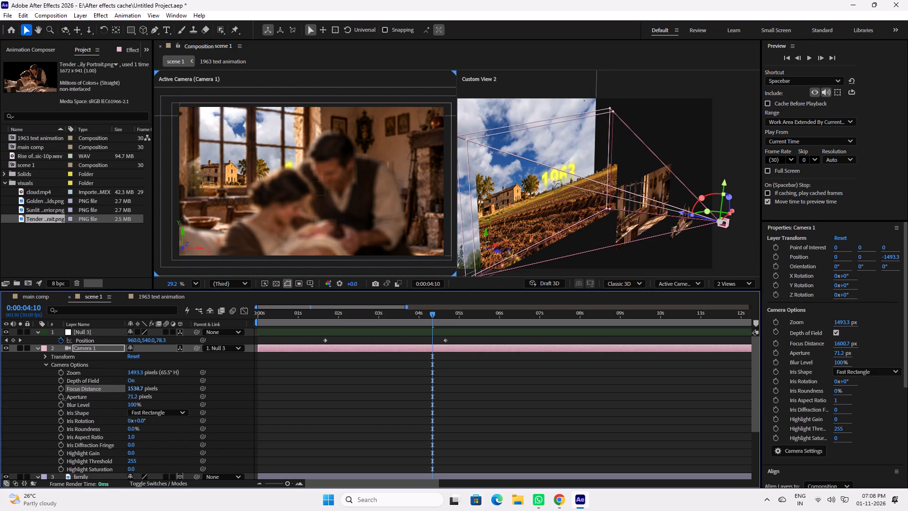
pyautogui.moveTo(63, 399); pyautogui.dragTo(0, 403)
pyautogui.moveTo(137, 389); pyautogui.dragTo(113, 390)
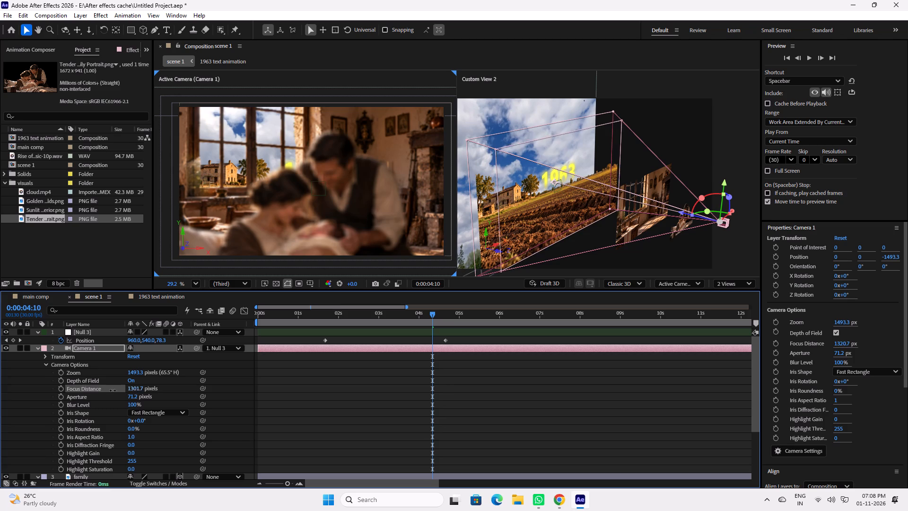
pyautogui.moveTo(113, 390); pyautogui.dragTo(0, 398)
pyautogui.moveTo(139, 387); pyautogui.dragTo(0, 390)
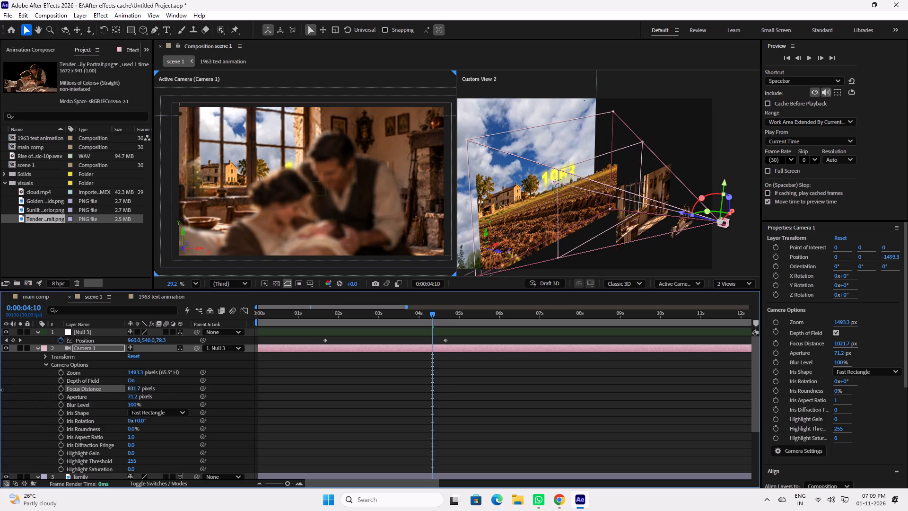
pyautogui.moveTo(0, 390); pyautogui.dragTo(0, 392)
pyautogui.moveTo(137, 390); pyautogui.dragTo(0, 393)
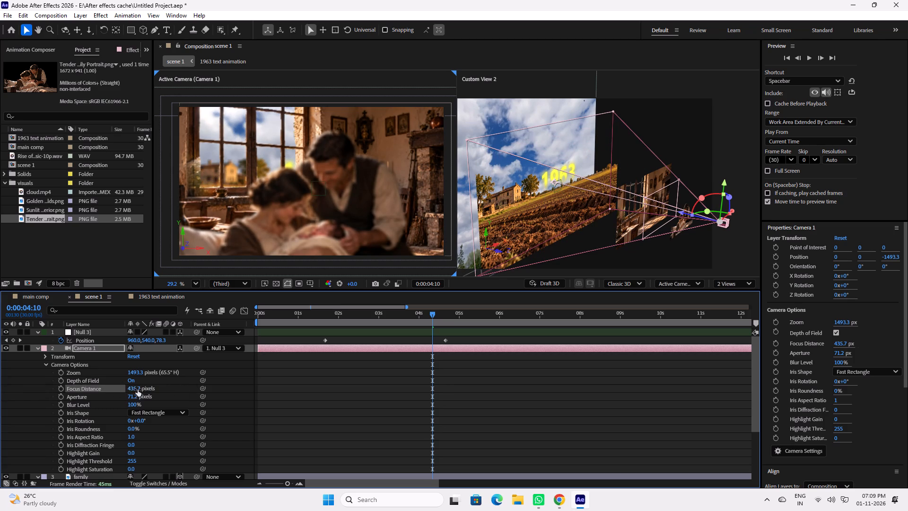
pyautogui.moveTo(138, 389); pyautogui.dragTo(31, 393)
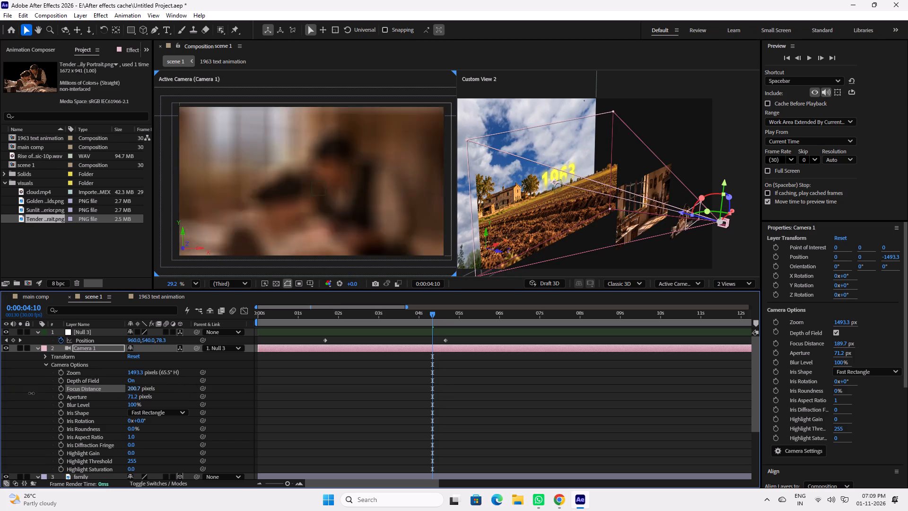
pyautogui.moveTo(31, 393); pyautogui.dragTo(61, 394)
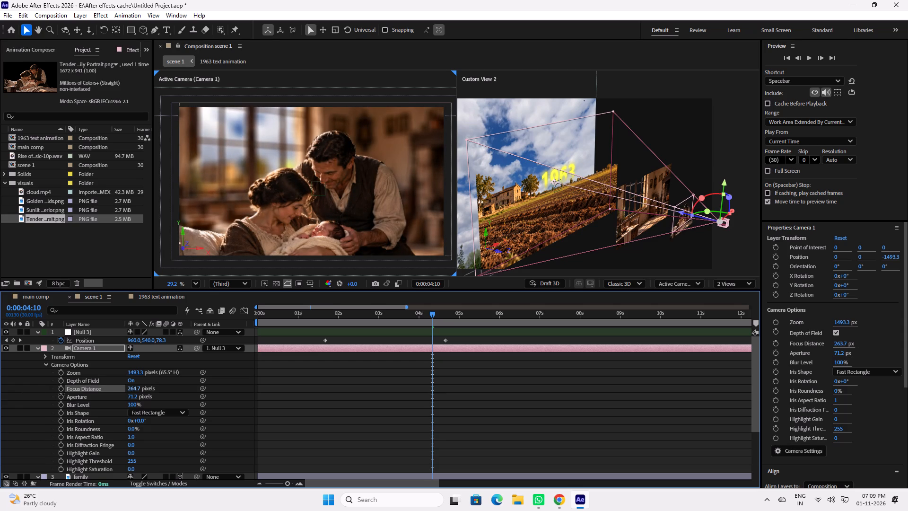
pyautogui.moveTo(61, 394); pyautogui.dragTo(51, 395)
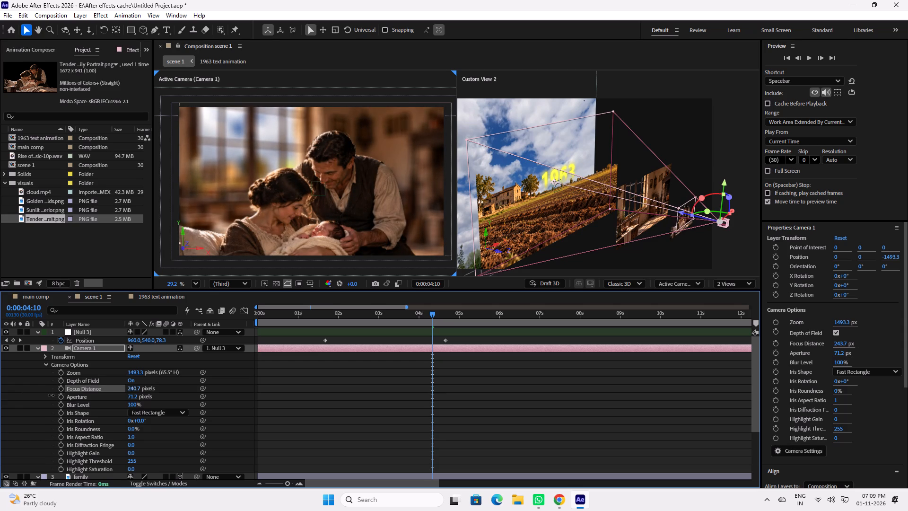
pyautogui.moveTo(51, 395); pyautogui.dragTo(63, 395)
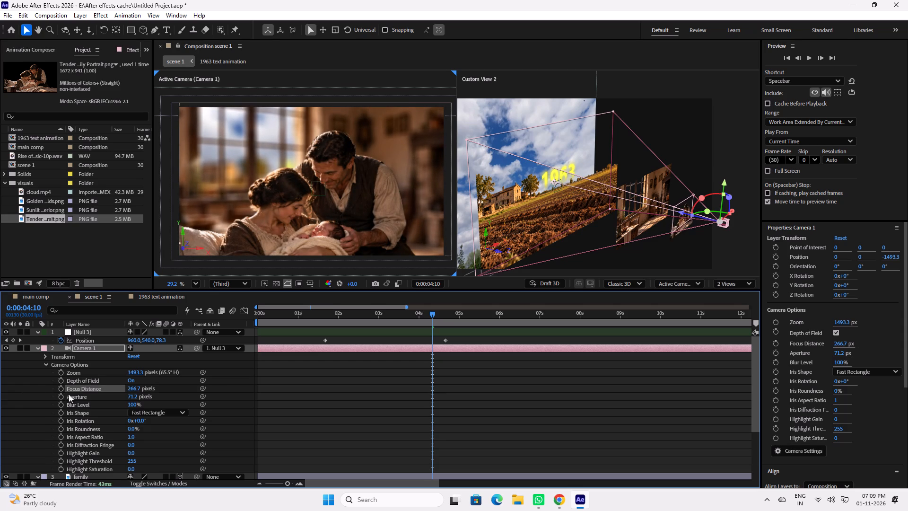
# Examine the camera's focus plane against the family layer up close from several angles in Custom View 2.
pyautogui.scroll(9, 694, 231)
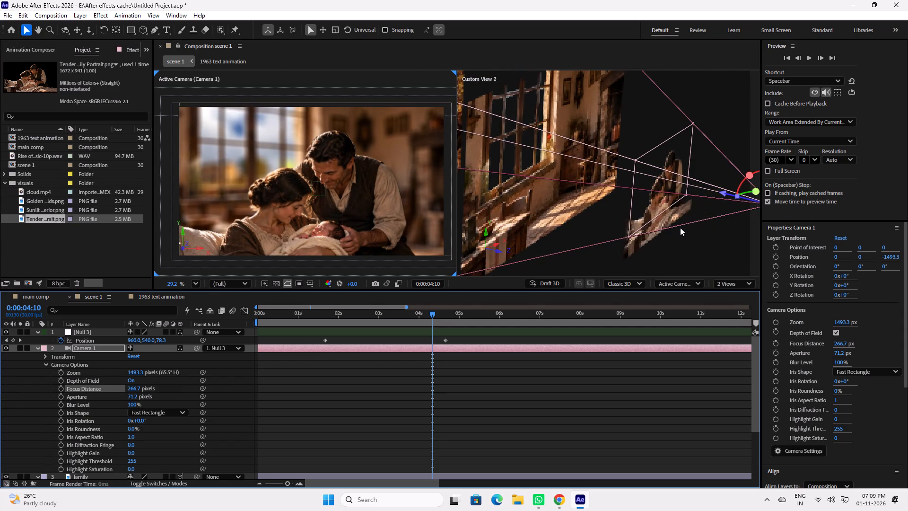
pyautogui.press('space')
pyautogui.keyDown('alt'); pyautogui.moveTo(642, 211); pyautogui.dragTo(654, 211); pyautogui.keyUp('alt')
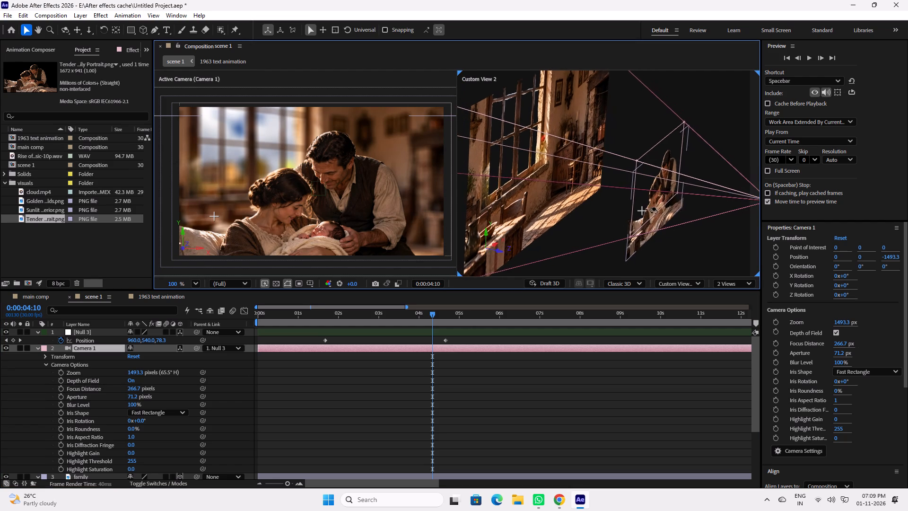
pyautogui.keyDown('alt'); pyautogui.moveTo(654, 211); pyautogui.dragTo(685, 171); pyautogui.keyUp('alt')
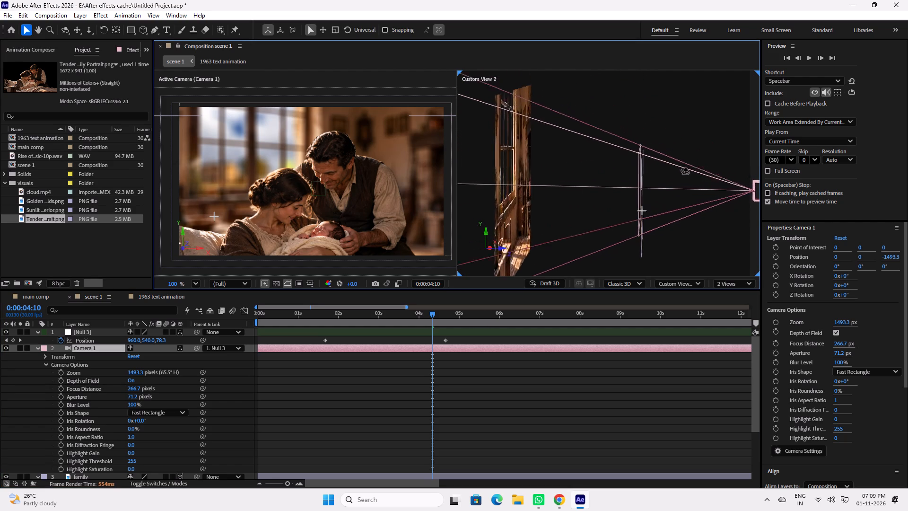
pyautogui.keyDown('alt'); pyautogui.moveTo(685, 171); pyautogui.dragTo(677, 210); pyautogui.keyUp('alt')
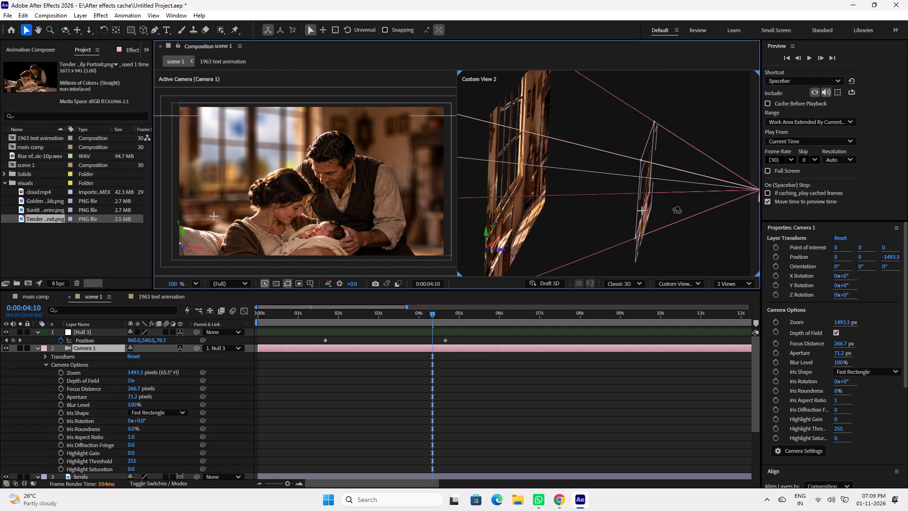
pyautogui.keyDown('alt'); pyautogui.moveTo(677, 210); pyautogui.dragTo(683, 217); pyautogui.keyUp('alt')
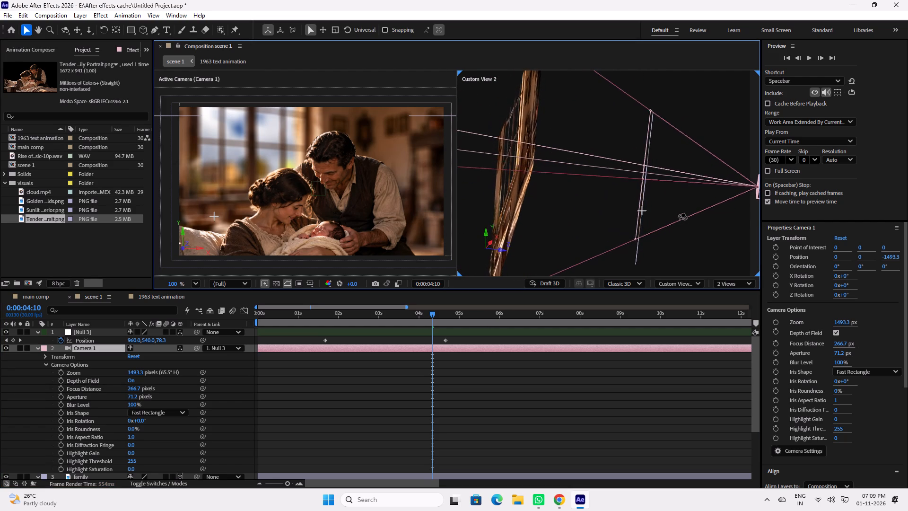
pyautogui.keyDown('alt'); pyautogui.moveTo(683, 217); pyautogui.dragTo(651, 198); pyautogui.keyUp('alt')
# Check the focus plane from the Top view and fine-tune Camera 1's focus distance to 265.7 pixels.
pyautogui.click(681, 280)
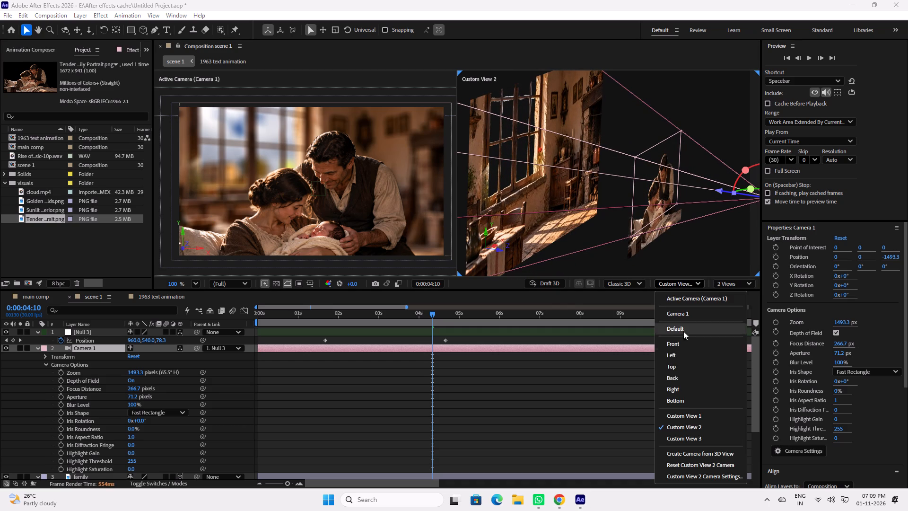
pyautogui.click(690, 365)
pyautogui.keyDown('alt'); pyautogui.scroll(-6, 618, 215); pyautogui.keyUp('alt')
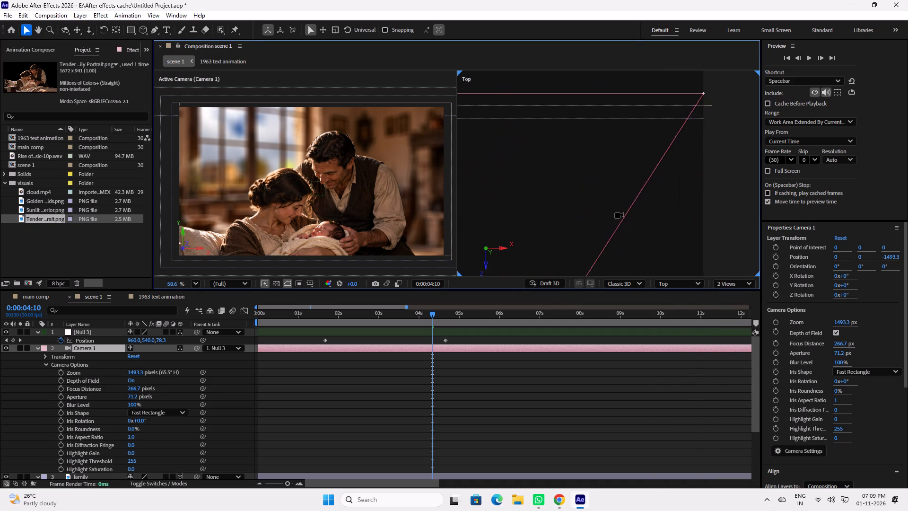
pyautogui.keyDown('alt'); pyautogui.scroll(-7, 618, 215); pyautogui.keyUp('alt')
pyautogui.press('space')
pyautogui.press('space')
pyautogui.press('space')
pyautogui.press('space')
pyautogui.press('space')
pyautogui.press('space')
pyautogui.press('space')
pyautogui.moveTo(558, 210); pyautogui.dragTo(601, 210)
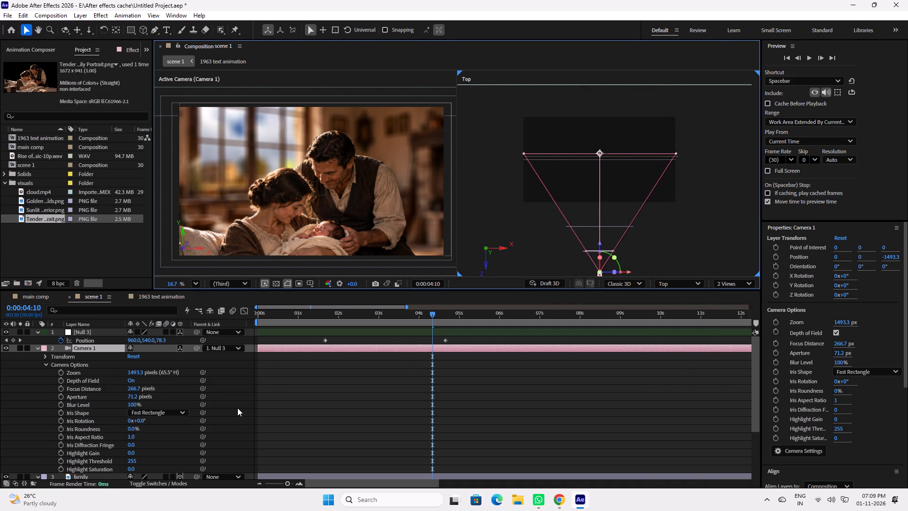
pyautogui.click(132, 390)
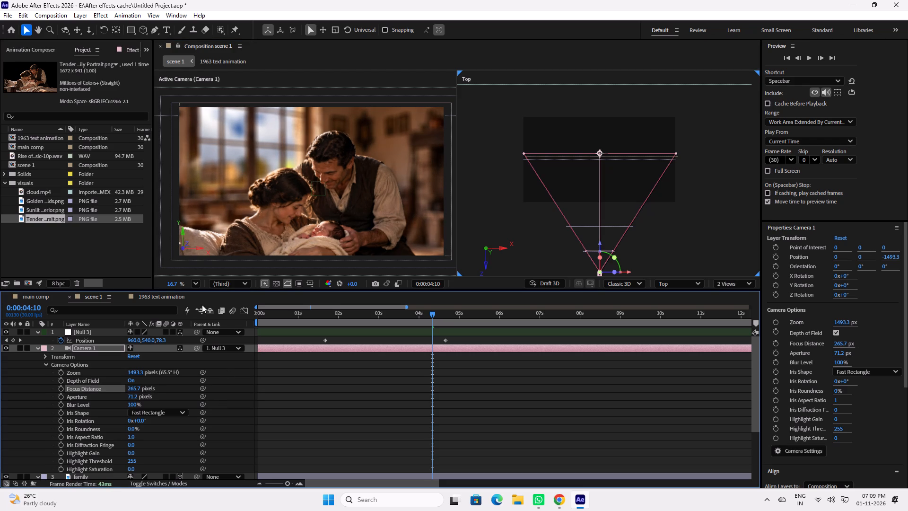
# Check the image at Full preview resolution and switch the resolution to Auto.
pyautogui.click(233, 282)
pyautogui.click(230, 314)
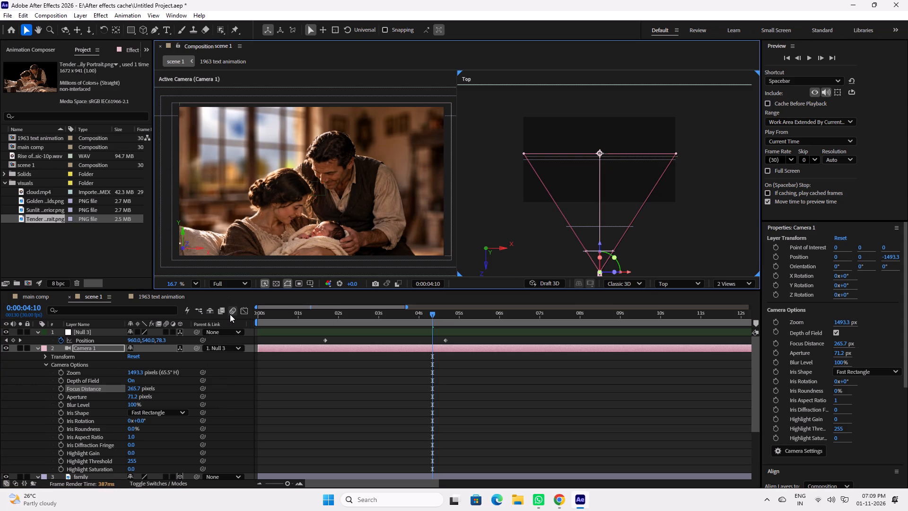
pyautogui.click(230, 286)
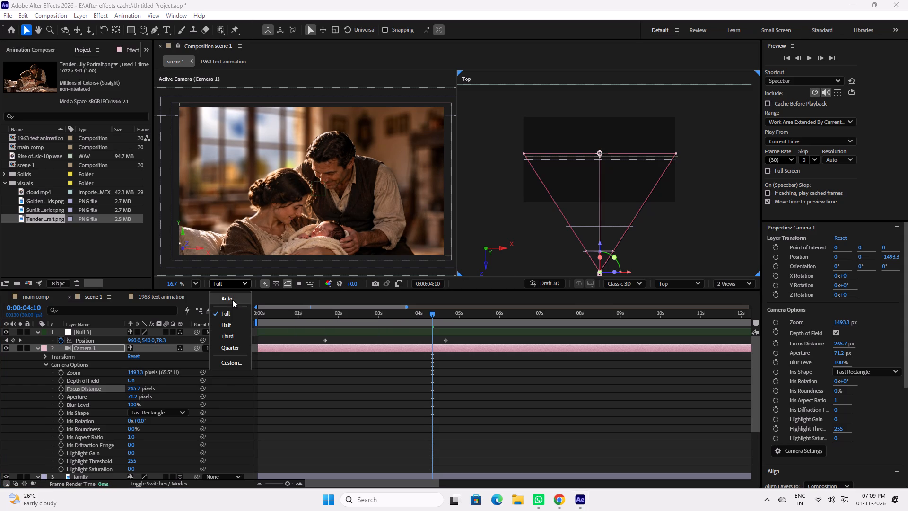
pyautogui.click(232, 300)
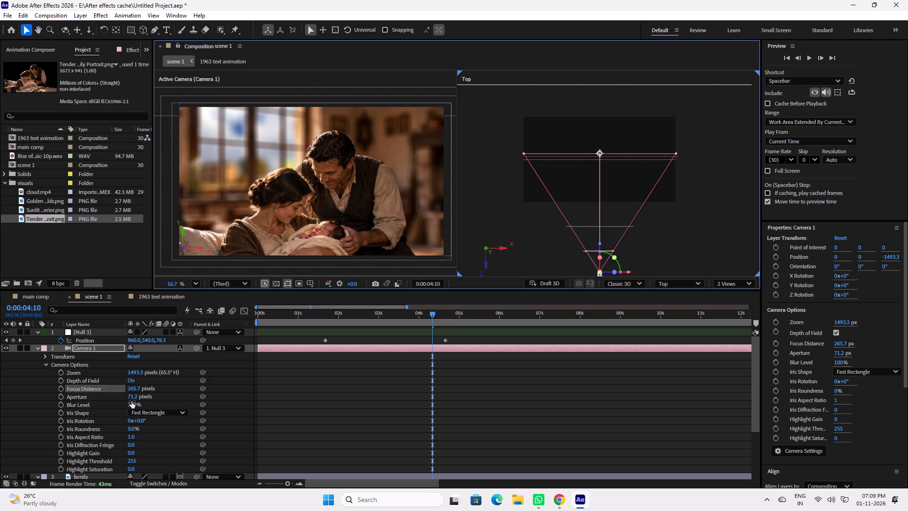
# Lower Camera 1's aperture to 14 pixels to lessen the background blur, and save the project.
pyautogui.moveTo(135, 397); pyautogui.dragTo(96, 401)
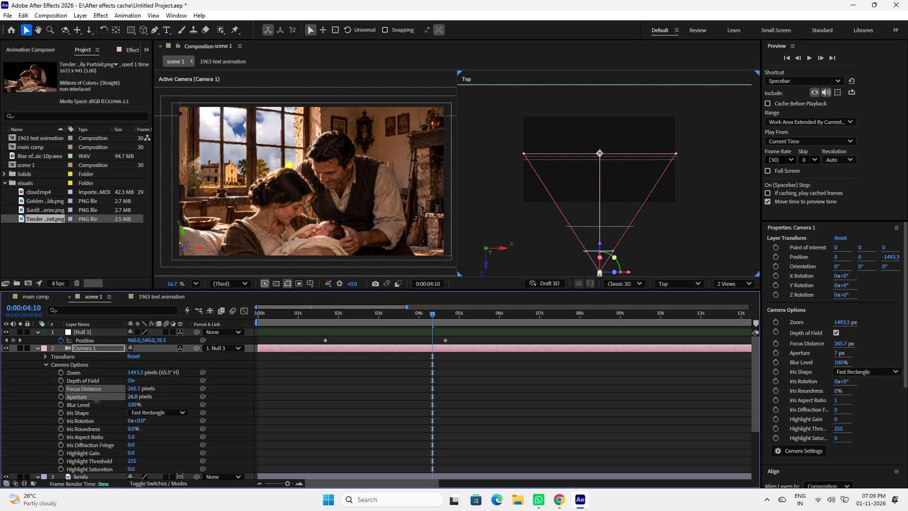
pyautogui.moveTo(96, 401); pyautogui.dragTo(77, 402)
pyautogui.moveTo(77, 402); pyautogui.dragTo(78, 402)
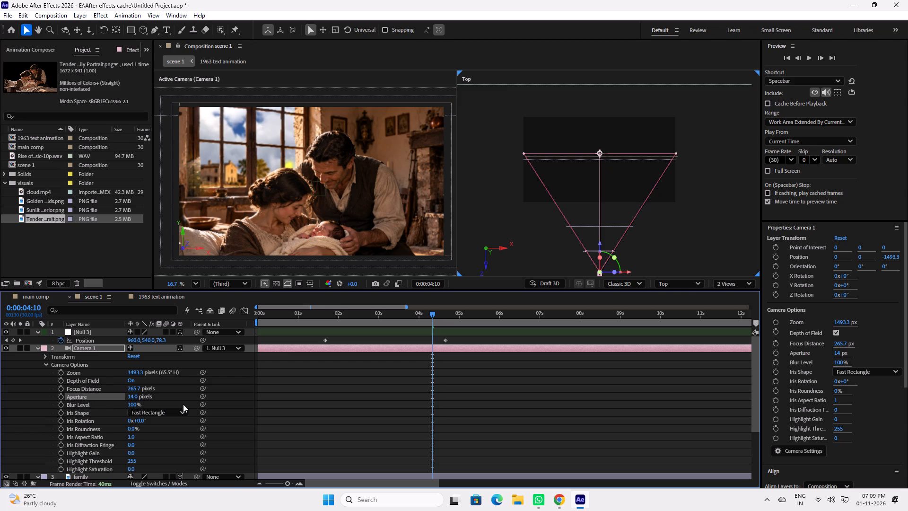
pyautogui.hotkey('ctrl', 's')
# Return to the start of scene 1 and set the preview resolution to Full.
pyautogui.moveTo(350, 317); pyautogui.dragTo(295, 317)
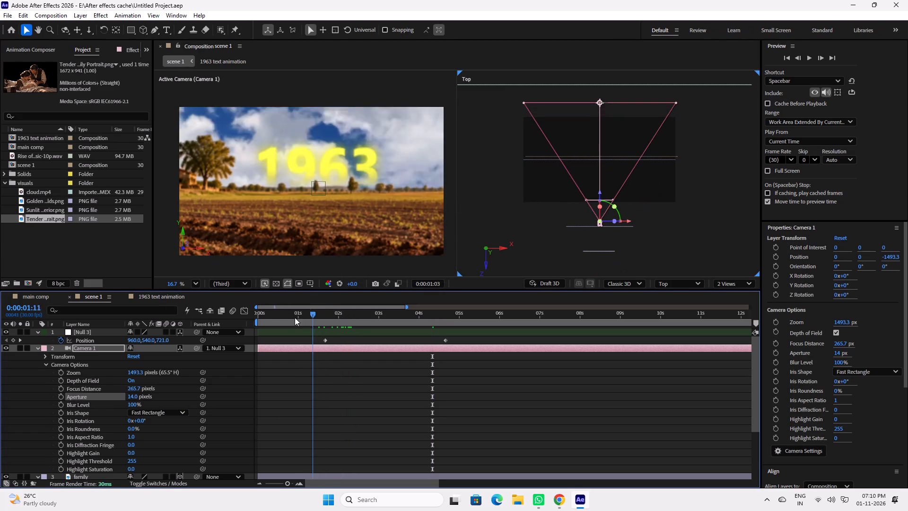
pyautogui.moveTo(295, 317); pyautogui.dragTo(253, 319)
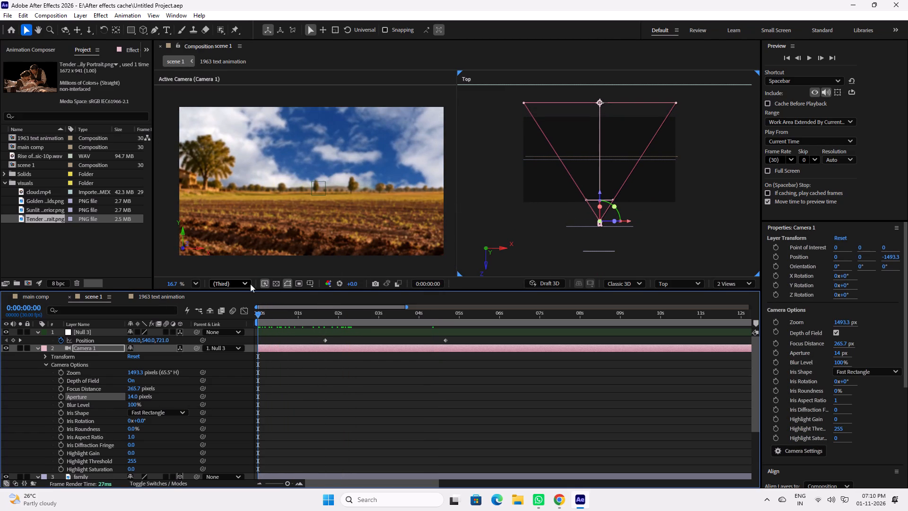
pyautogui.click(243, 283)
pyautogui.click(231, 312)
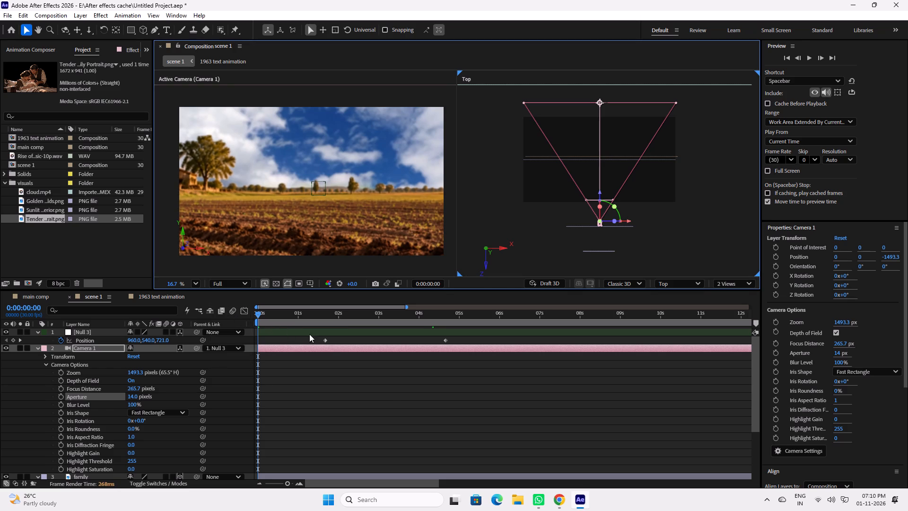
# Play and scrub the opening of scene 1 to check the depth-of-field blur as the camera starts moving.
pyautogui.press('space')
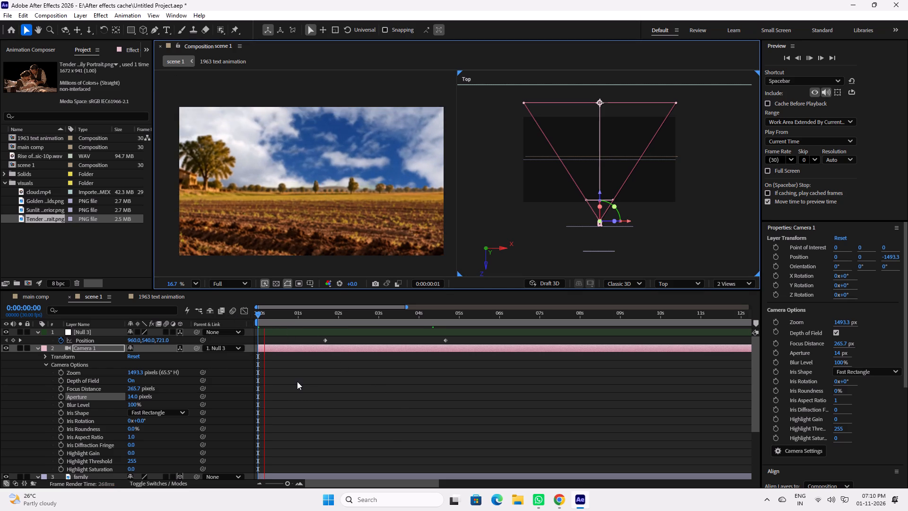
pyautogui.press('space')
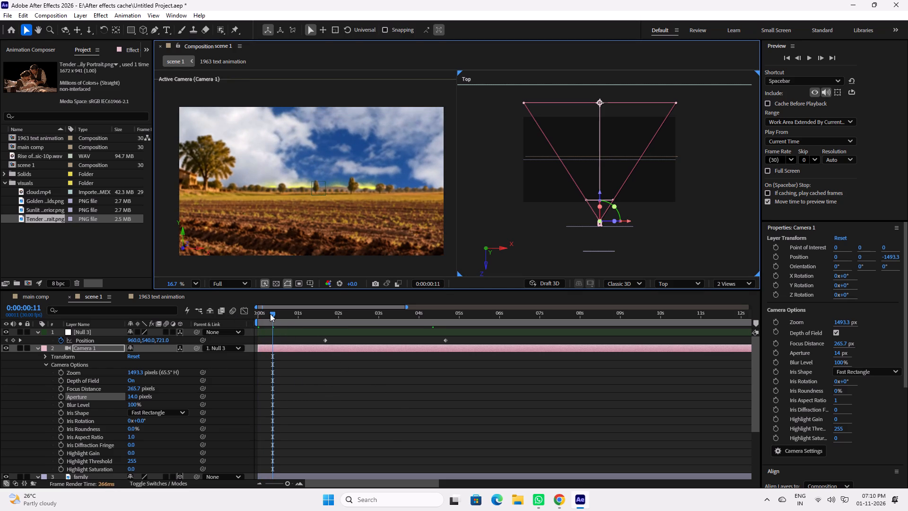
pyautogui.moveTo(271, 314); pyautogui.dragTo(327, 318)
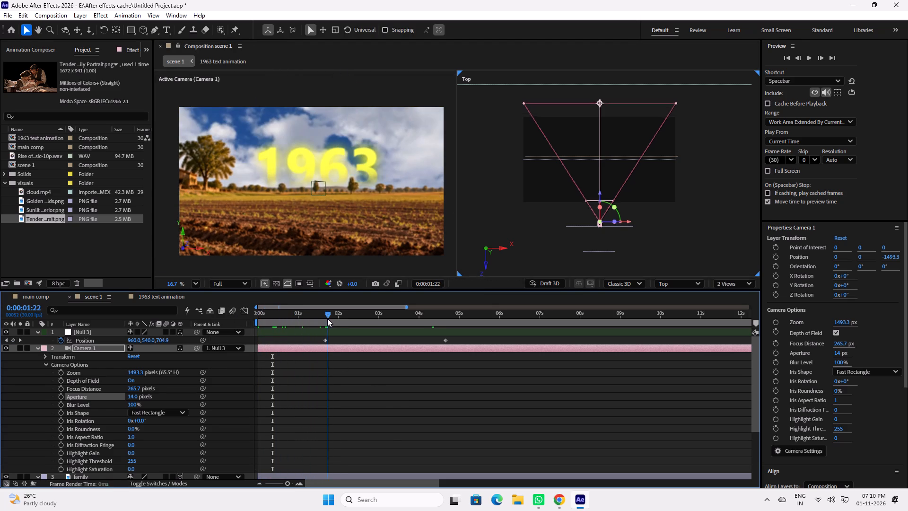
pyautogui.moveTo(327, 318); pyautogui.dragTo(333, 319)
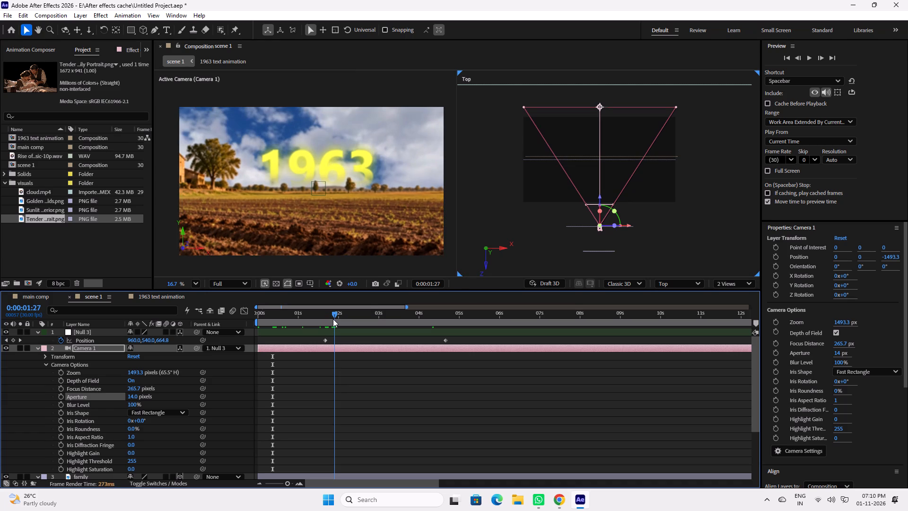
pyautogui.moveTo(333, 319); pyautogui.dragTo(342, 319)
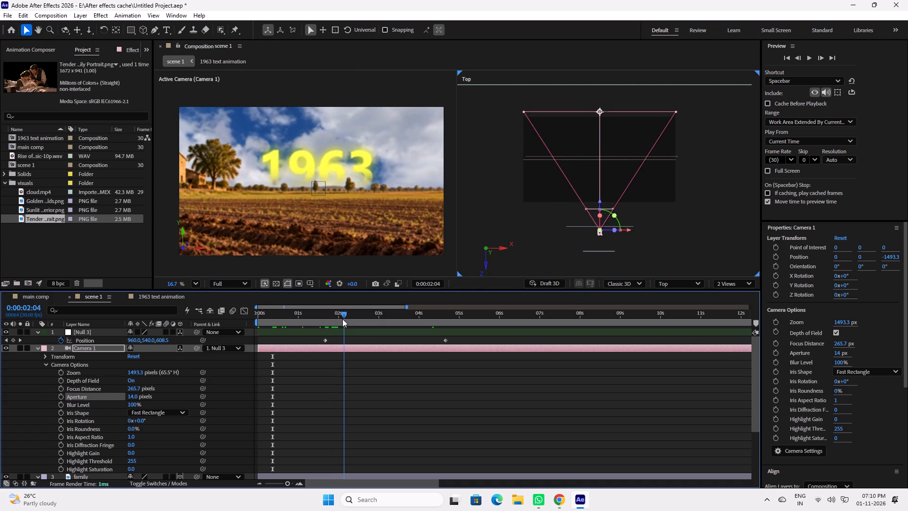
pyautogui.moveTo(342, 319); pyautogui.dragTo(335, 319)
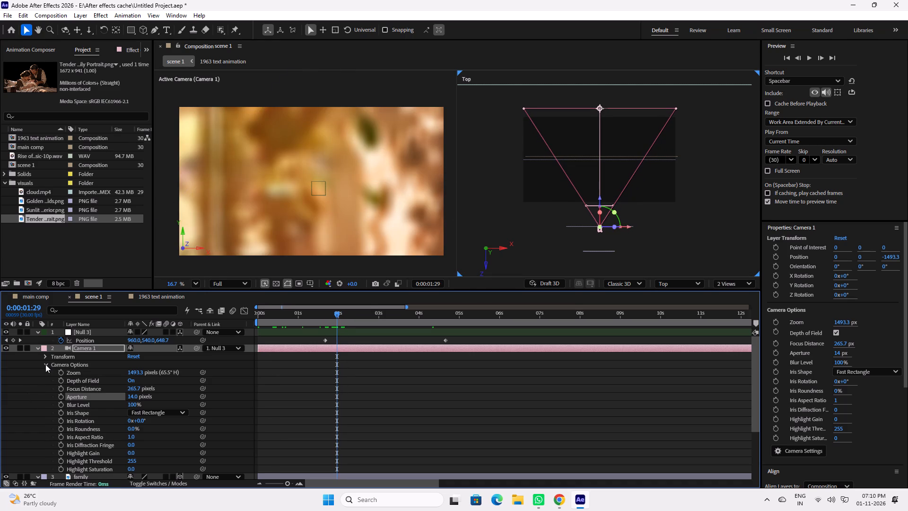
# Turn off Camera 1's depth of field and check the frames before the camera move.
pyautogui.click(45, 364)
pyautogui.click(44, 365)
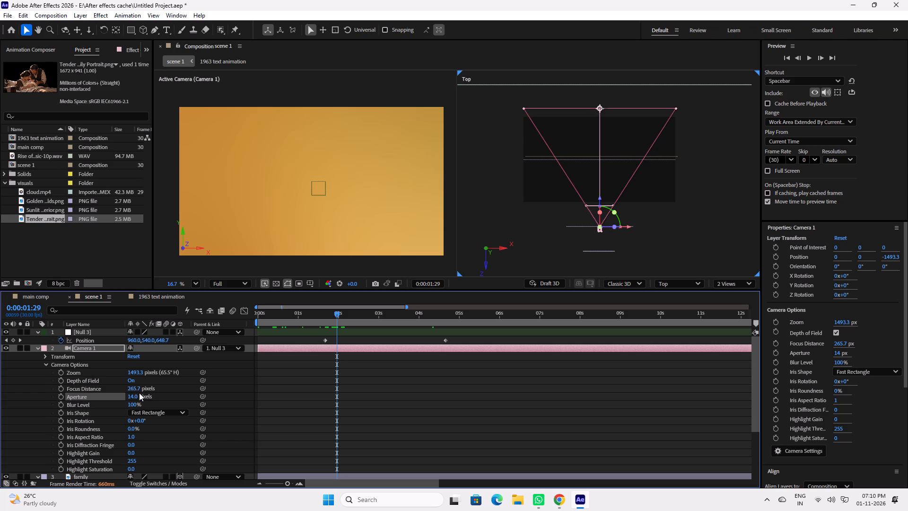
pyautogui.moveTo(130, 379); pyautogui.dragTo(105, 379)
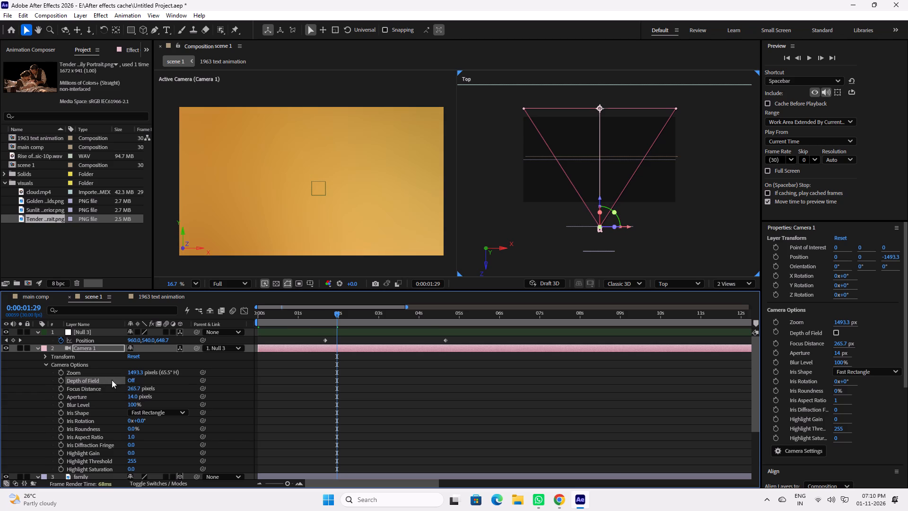
pyautogui.moveTo(309, 316); pyautogui.dragTo(268, 314)
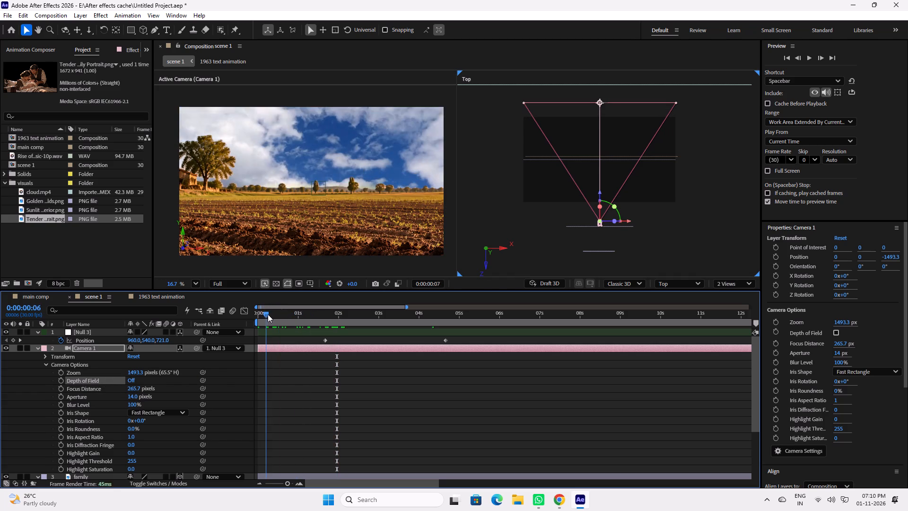
pyautogui.moveTo(268, 314); pyautogui.dragTo(327, 320)
# Set the composition's preview resolution to Auto.
pyautogui.click(223, 289)
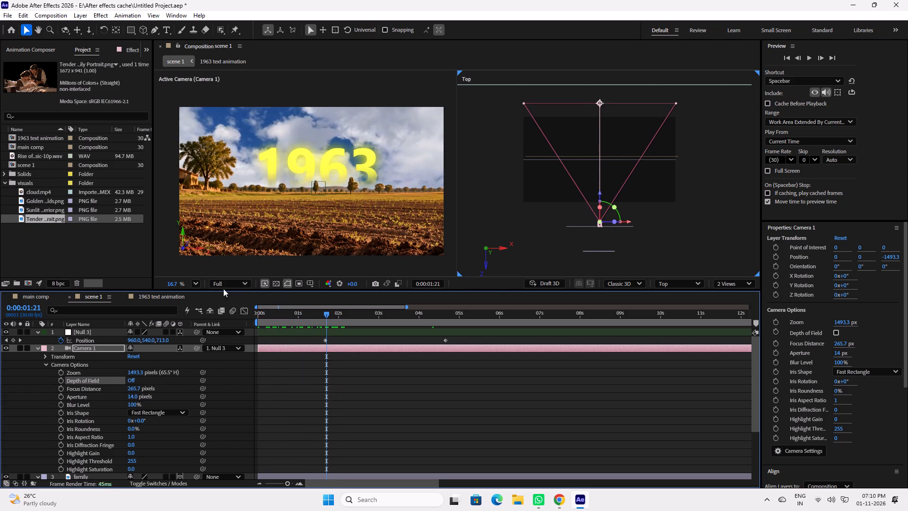
pyautogui.click(230, 285)
pyautogui.click(230, 298)
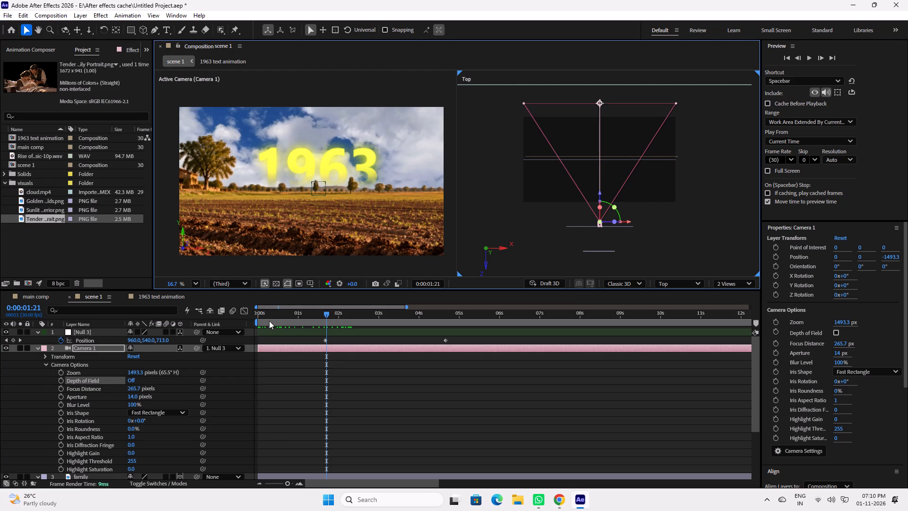
# Play scene 1 from the start and review the camera move from the field to the family.
pyautogui.moveTo(288, 315); pyautogui.dragTo(245, 312)
pyautogui.press('space')
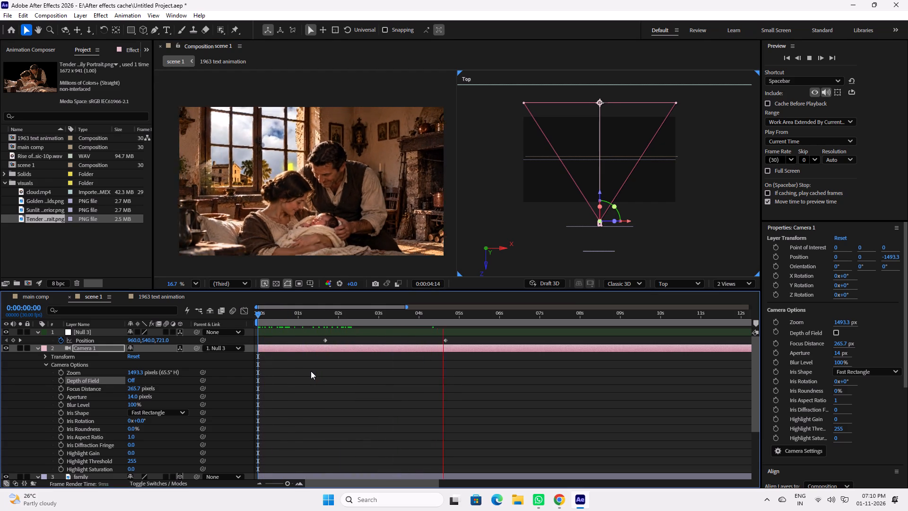
pyautogui.press('space')
pyautogui.moveTo(363, 317); pyautogui.dragTo(344, 316)
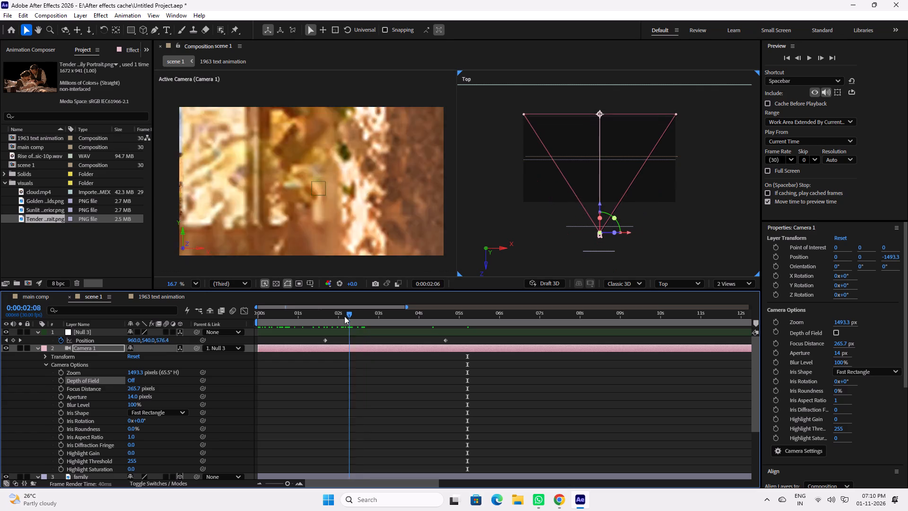
pyautogui.moveTo(344, 316); pyautogui.dragTo(417, 321)
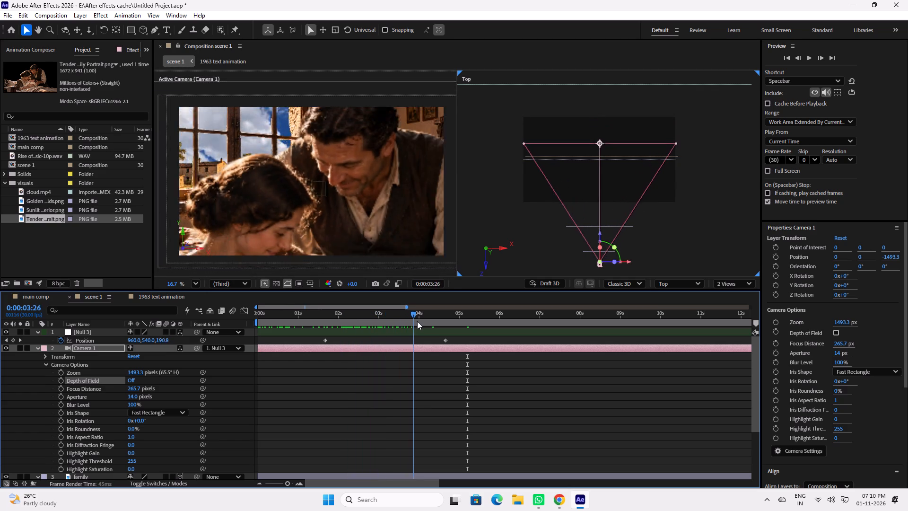
pyautogui.moveTo(417, 321); pyautogui.dragTo(340, 317)
pyautogui.press('space')
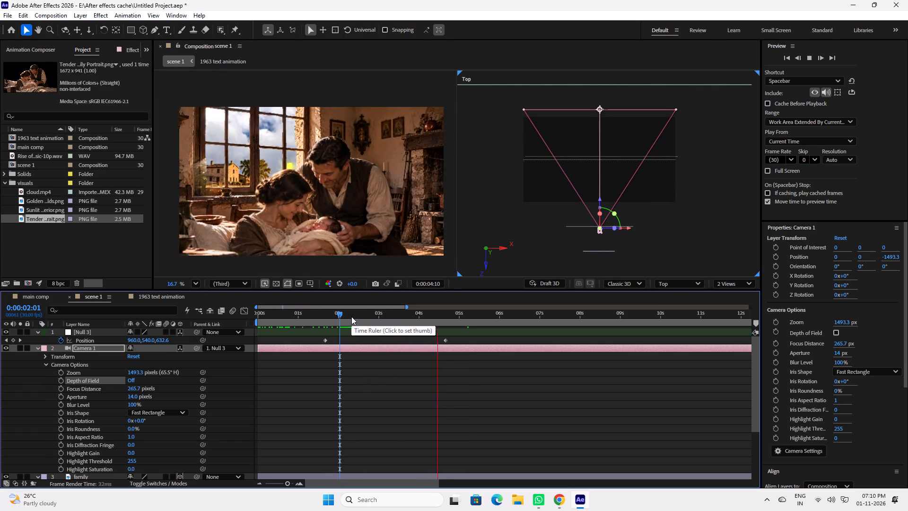
pyautogui.press('space')
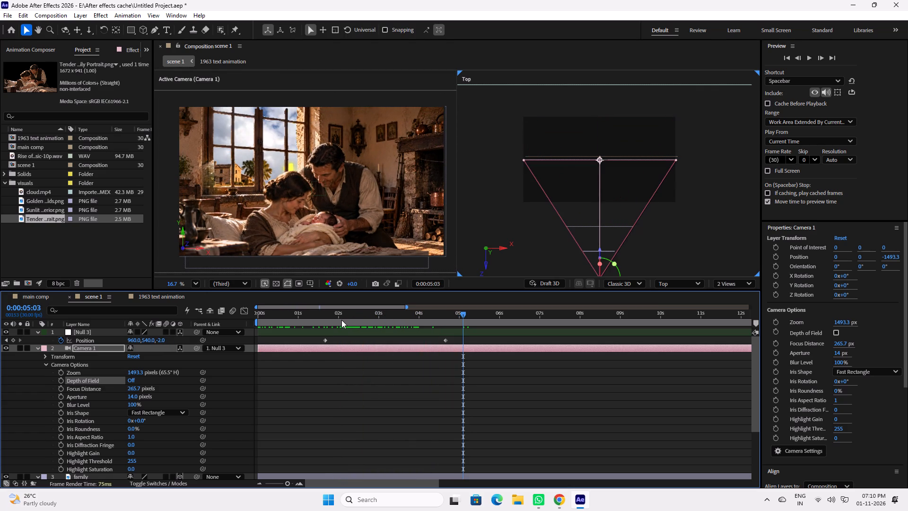
# Save the project and collapse Camera 1's properties in the timeline.
pyautogui.hotkey('ctrl', 's')
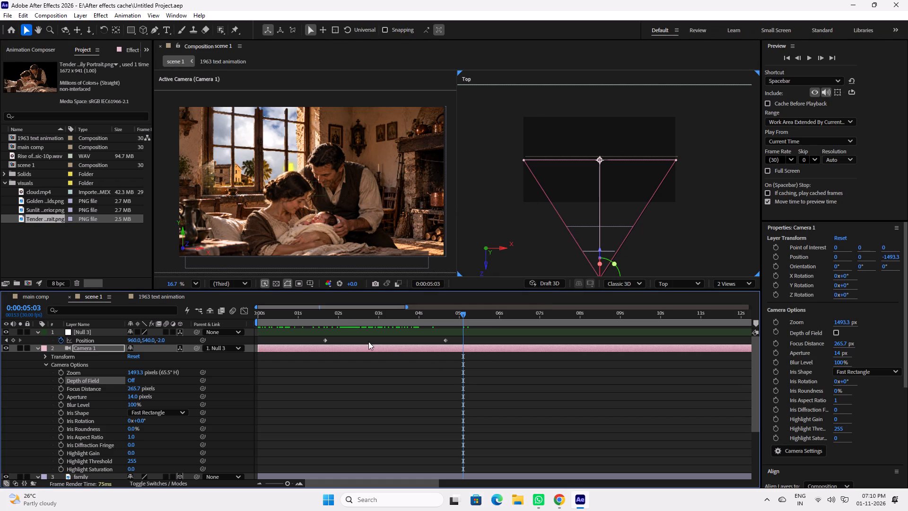
pyautogui.click(45, 363)
pyautogui.click(38, 348)
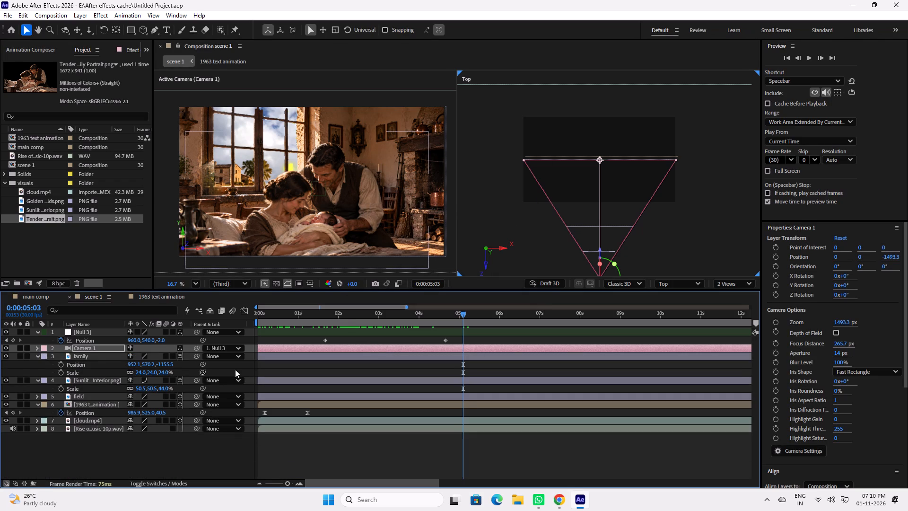
# Rename the Sunlit Tuscan Farmhouse Interior layer as "window wall".
pyautogui.click(100, 383)
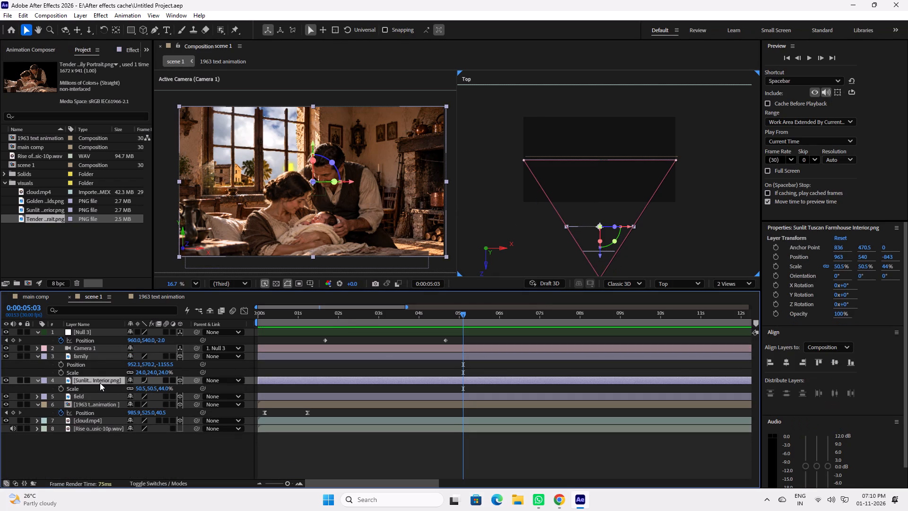
pyautogui.press('Return')
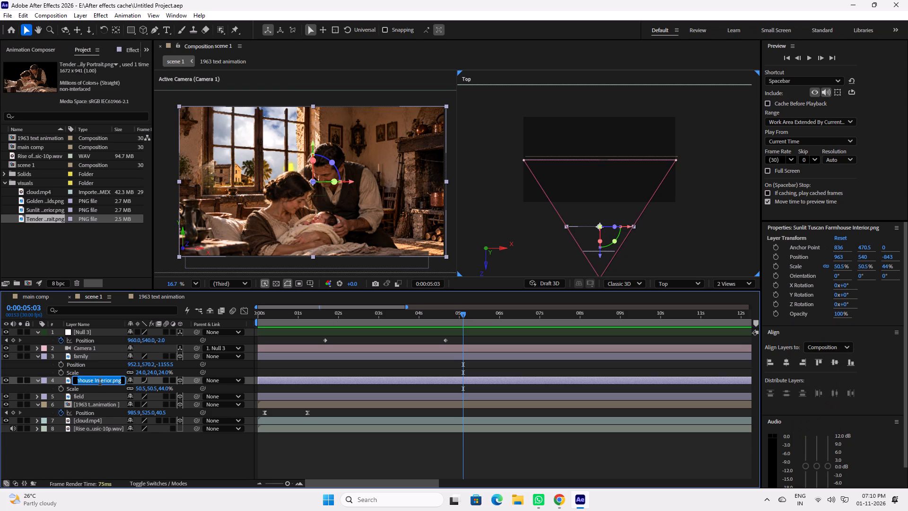
pyautogui.write('win')
pyautogui.write('dow wall')
pyautogui.press('Return')
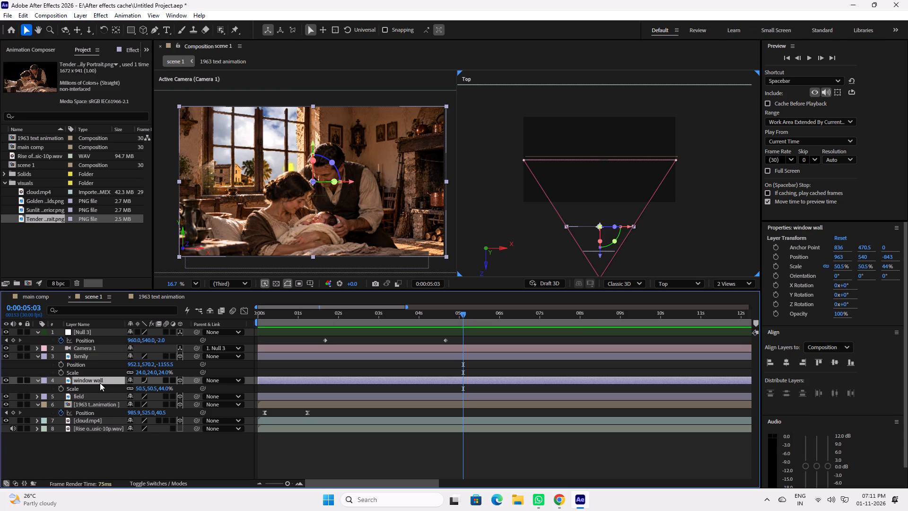
# Reveal the window wall layer's Position and Scale, and switch the Top view to Custom View 2, angled to show the layers' depth.
pyautogui.press('p')
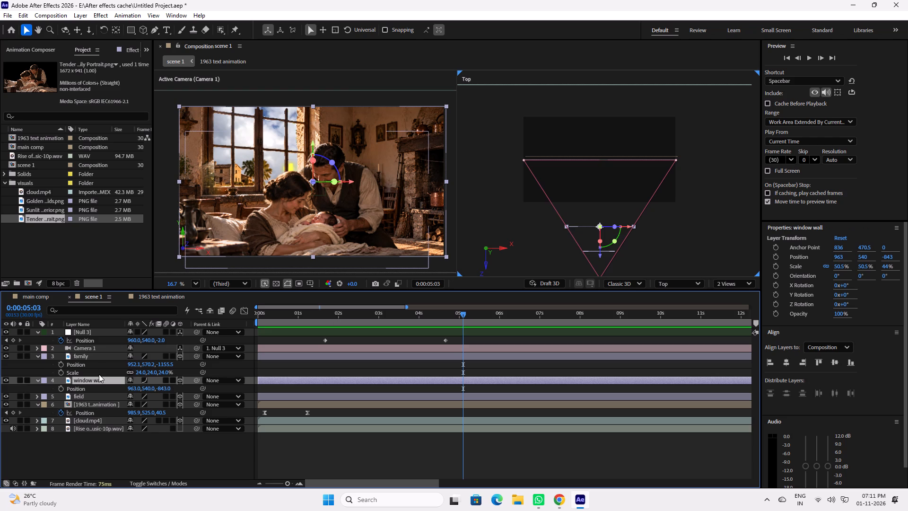
pyautogui.hotkey('shift', 's')
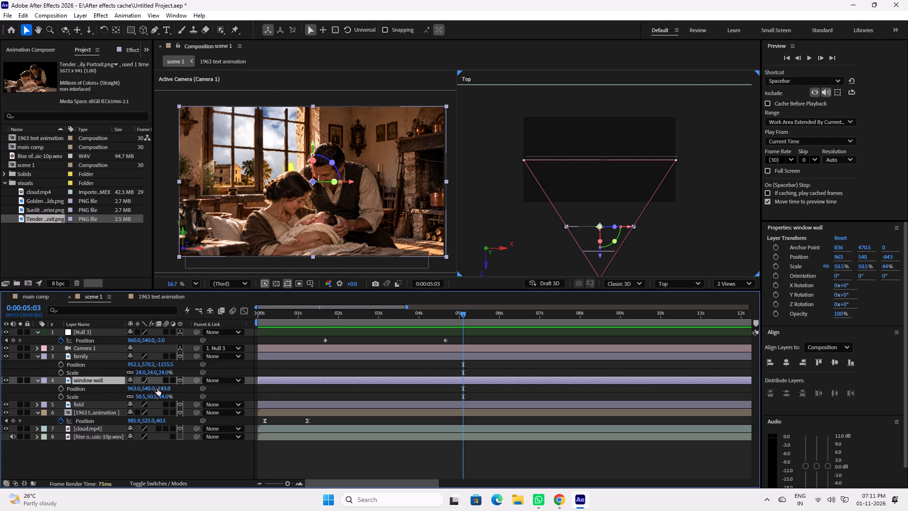
pyautogui.click(702, 243)
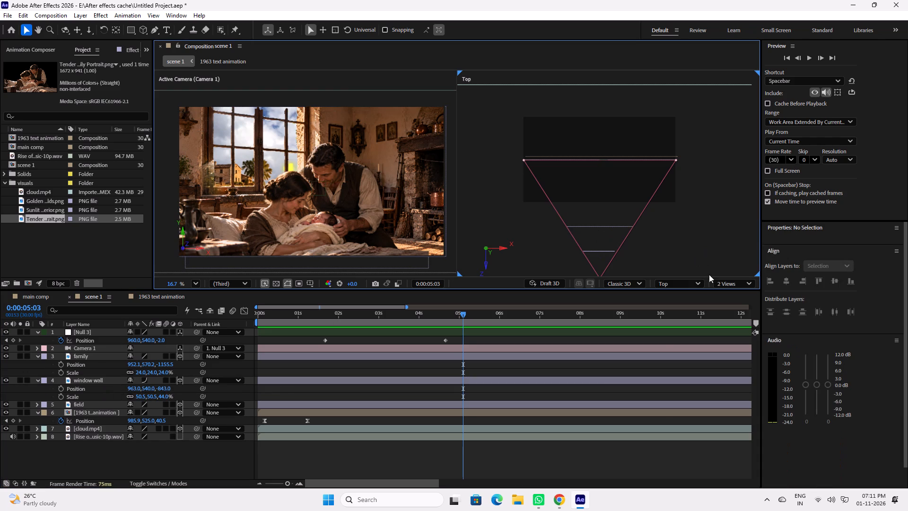
pyautogui.click(680, 285)
pyautogui.click(701, 423)
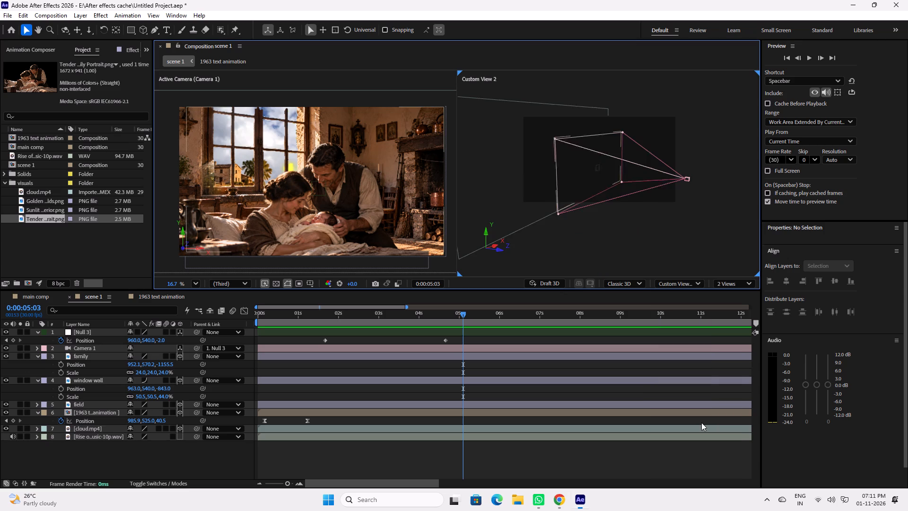
pyautogui.keyDown('alt'); pyautogui.scroll(2, 608, 179); pyautogui.keyUp('alt')
pyautogui.keyDown('alt'); pyautogui.moveTo(581, 176); pyautogui.dragTo(591, 176); pyautogui.keyUp('alt')
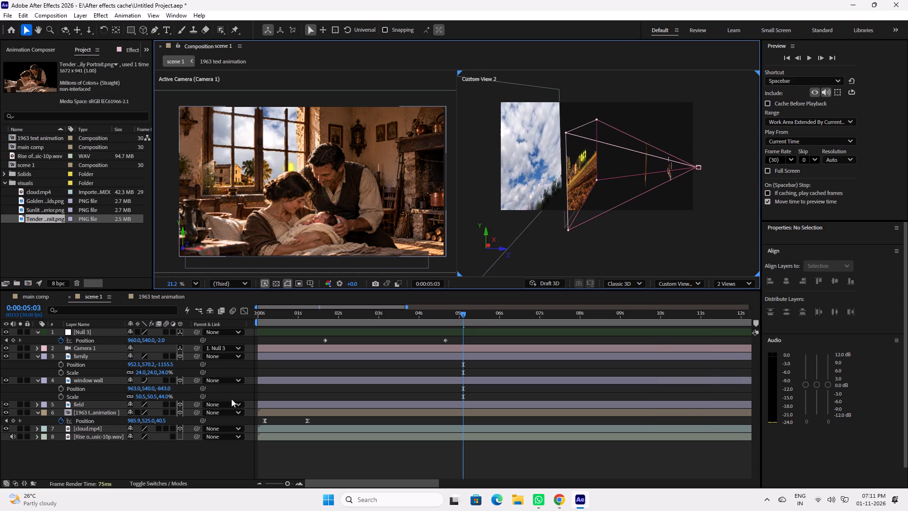
pyautogui.keyDown('alt'); pyautogui.moveTo(604, 212); pyautogui.dragTo(585, 219); pyautogui.keyUp('alt')
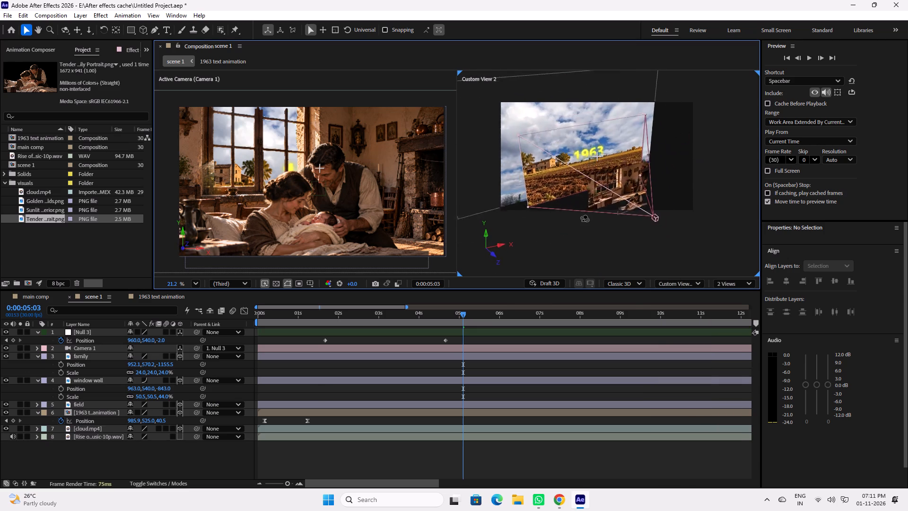
pyautogui.keyDown('alt'); pyautogui.moveTo(585, 219); pyautogui.dragTo(596, 216); pyautogui.keyUp('alt')
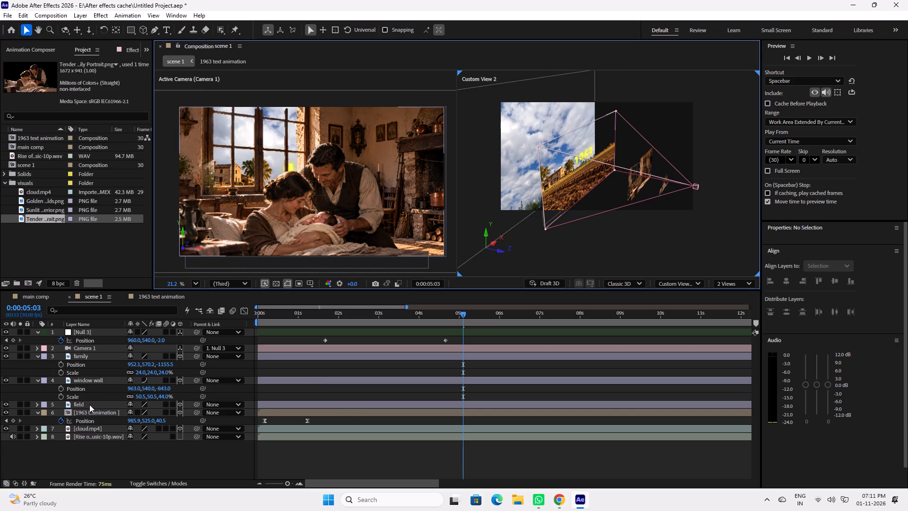
# Push the window wall layer farther from the camera, to a Z position of -682.
pyautogui.click(90, 380)
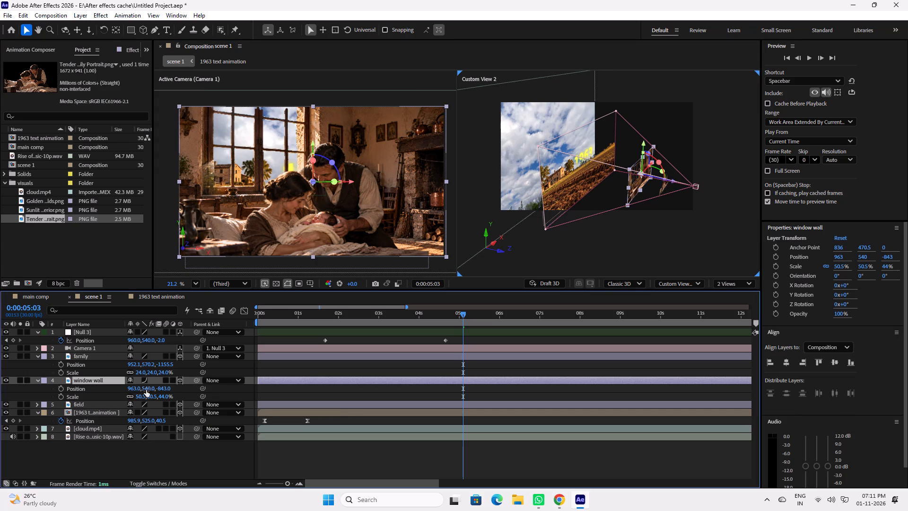
pyautogui.moveTo(166, 389); pyautogui.dragTo(194, 389)
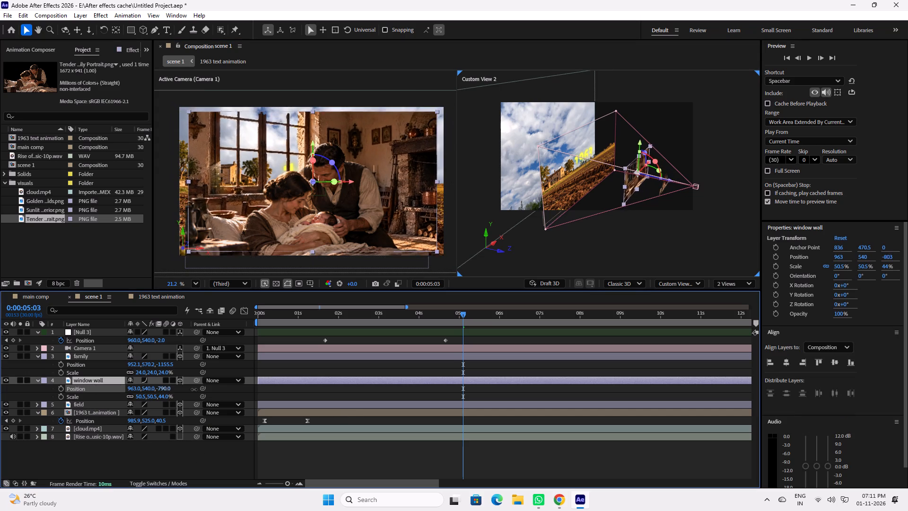
pyautogui.moveTo(194, 389); pyautogui.dragTo(261, 391)
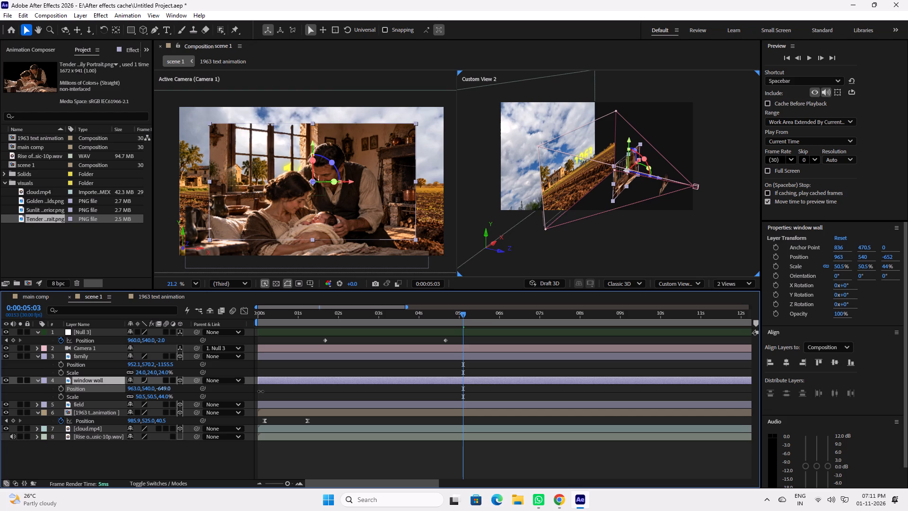
pyautogui.moveTo(261, 391); pyautogui.dragTo(254, 394)
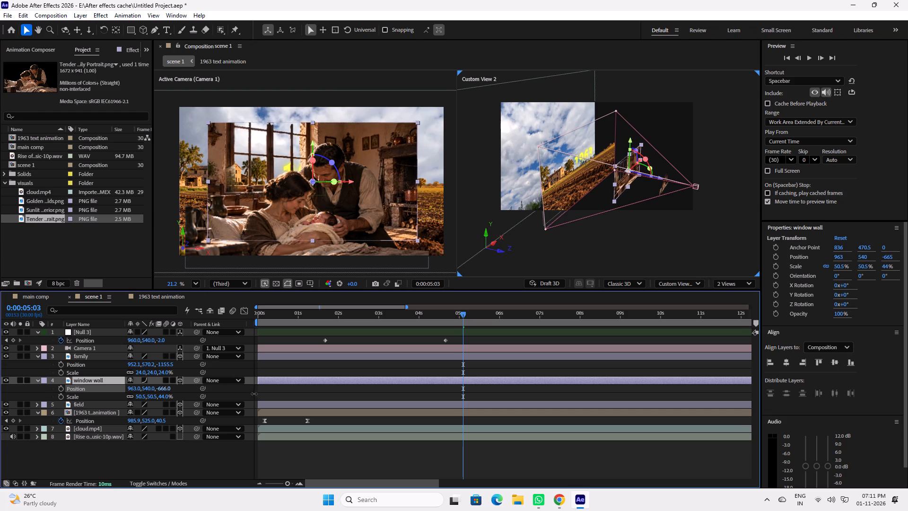
pyautogui.moveTo(254, 394); pyautogui.dragTo(249, 396)
# Enlarge the window wall layer to a scale of 78.1, 78.1, 68% so it fills the camera frame.
pyautogui.moveTo(163, 396); pyautogui.dragTo(163, 396)
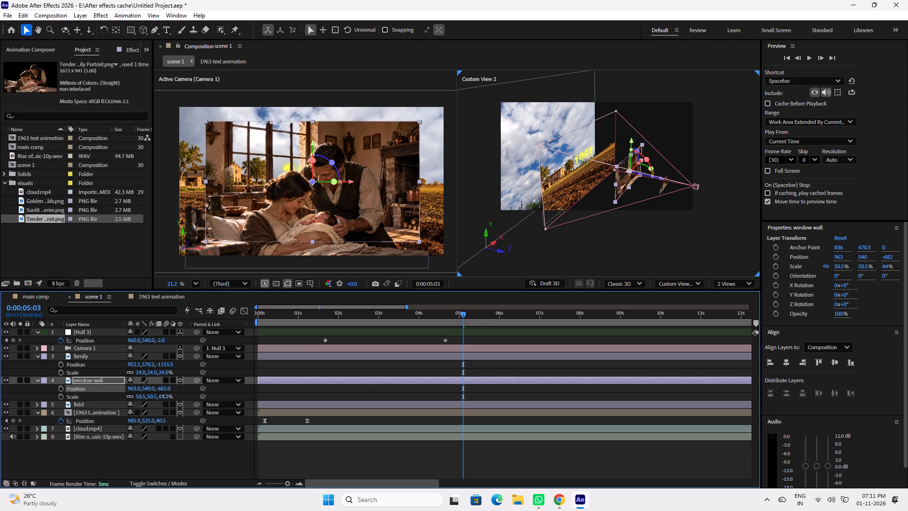
pyautogui.moveTo(163, 396); pyautogui.dragTo(175, 397)
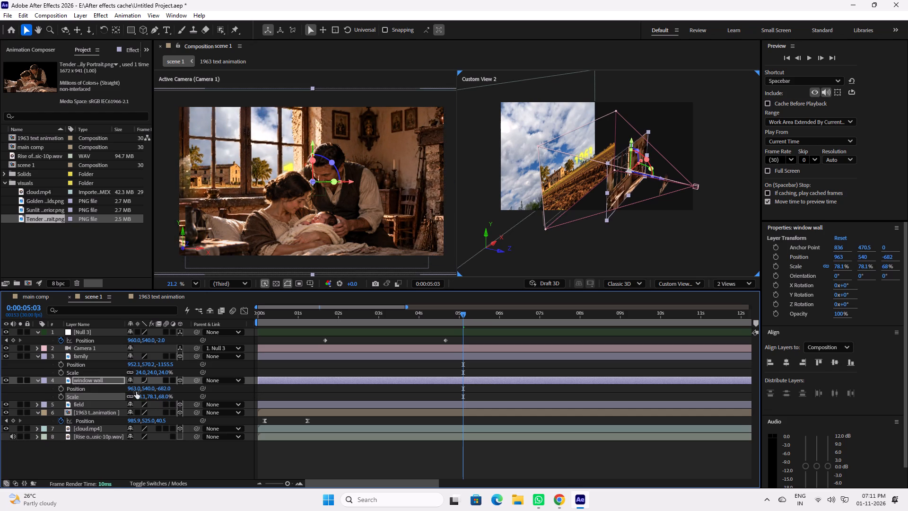
# Shift the window wall layer horizontally to an X position of 1051.
pyautogui.moveTo(132, 388); pyautogui.dragTo(174, 392)
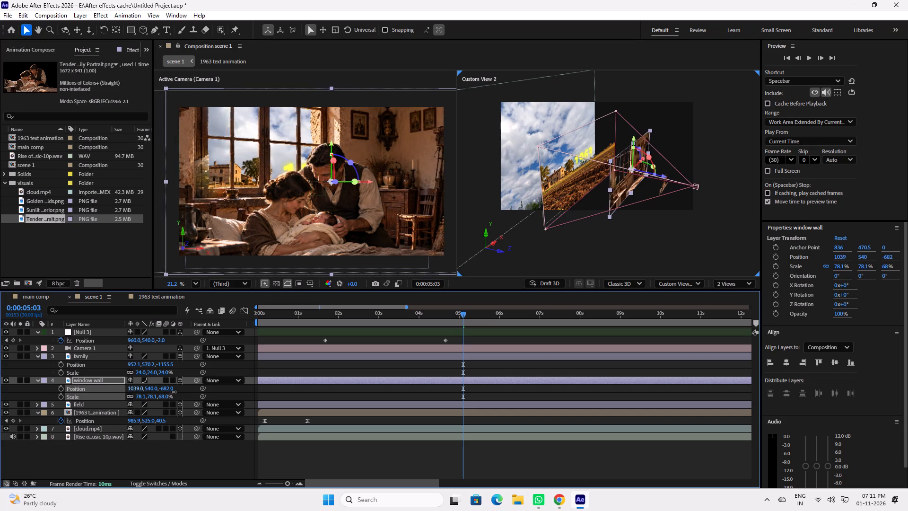
pyautogui.moveTo(174, 392); pyautogui.dragTo(178, 393)
# At Null 3's first Position keyframe, at 0:00:01:20, set its Z position to 801 so the camera starts beyond the window wall.
pyautogui.moveTo(391, 318); pyautogui.dragTo(308, 322)
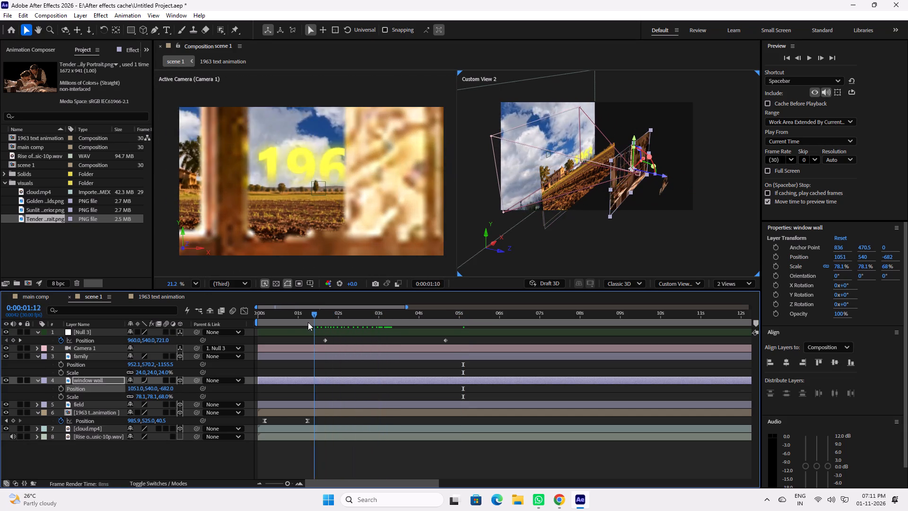
pyautogui.moveTo(308, 322); pyautogui.dragTo(269, 321)
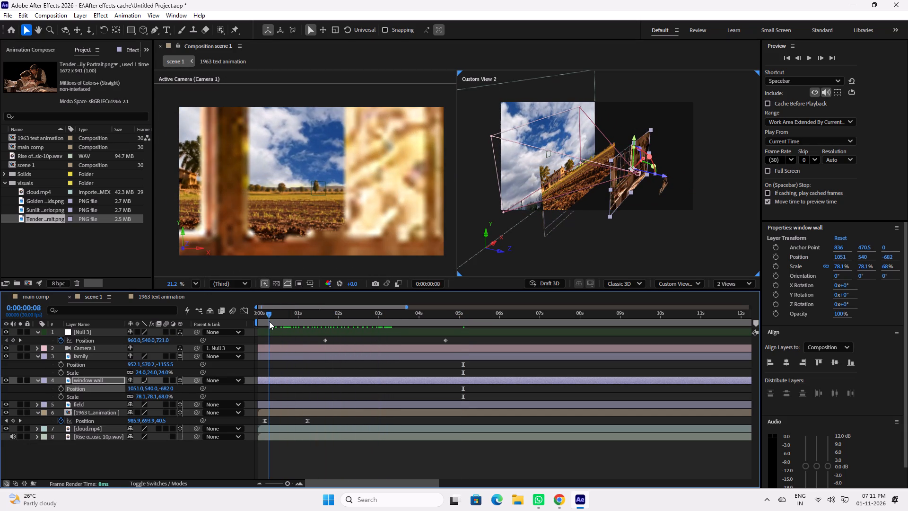
pyautogui.moveTo(269, 321); pyautogui.dragTo(269, 320)
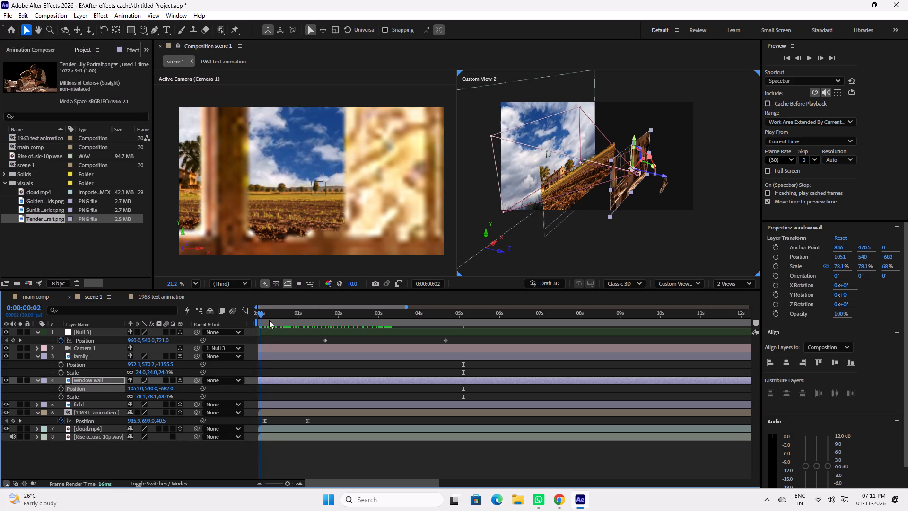
pyautogui.moveTo(269, 320); pyautogui.dragTo(319, 325)
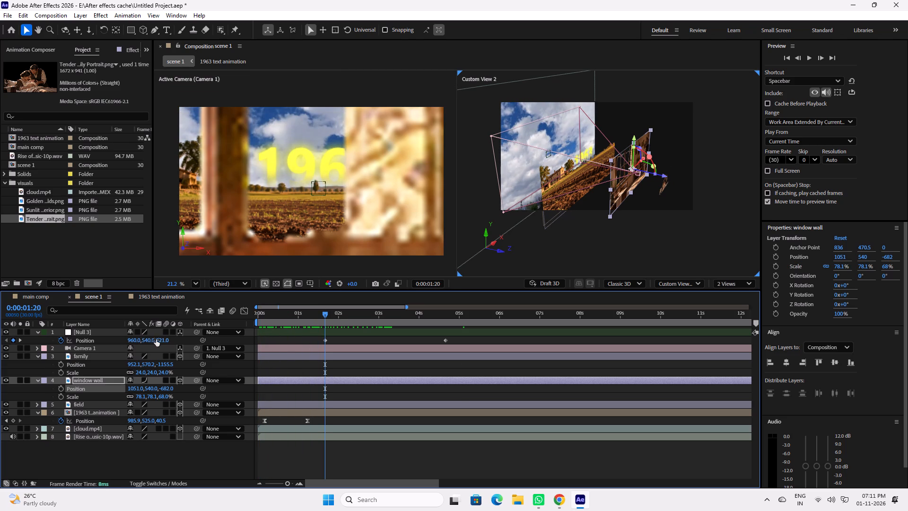
pyautogui.moveTo(160, 339); pyautogui.dragTo(207, 348)
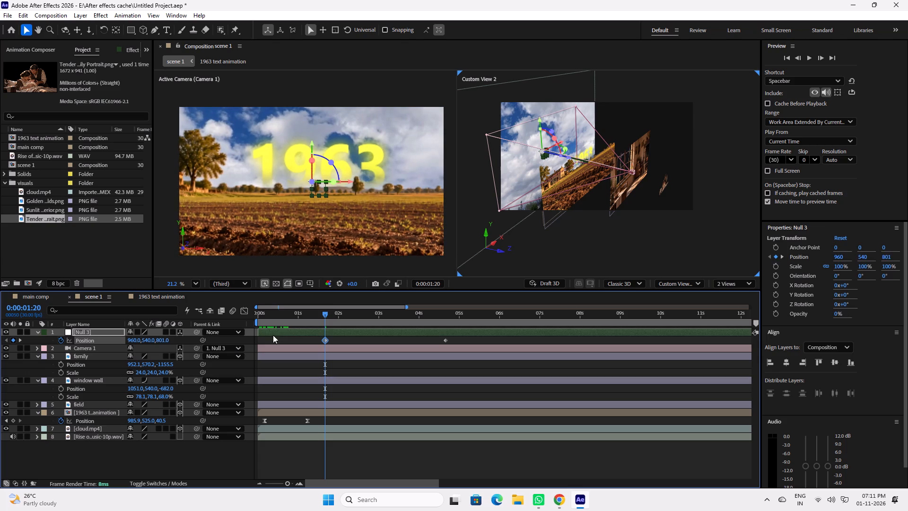
# Play scene 1 from the beginning to check the revised camera move, and save the project.
pyautogui.moveTo(299, 317); pyautogui.dragTo(245, 317)
pyautogui.press('space')
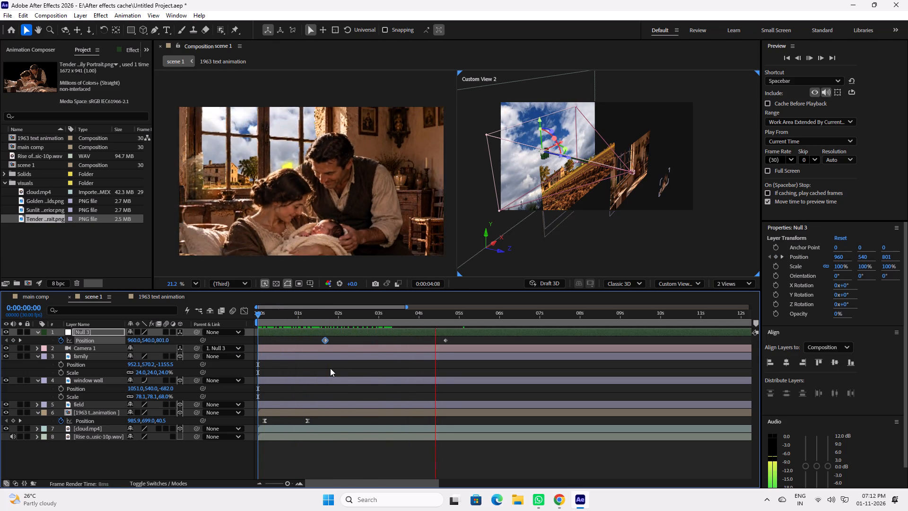
pyautogui.press('space')
pyautogui.press('space')
pyautogui.press('space')
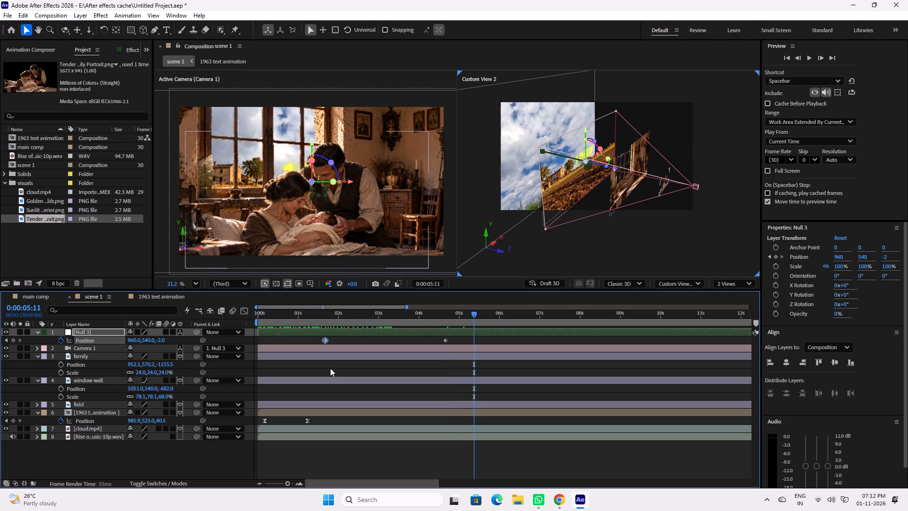
pyautogui.hotkey('ctrl', 's')
# Scrub between about 1 and 5 seconds to examine how the camera pulls back through the window wall and past the family.
pyautogui.moveTo(328, 315); pyautogui.dragTo(304, 314)
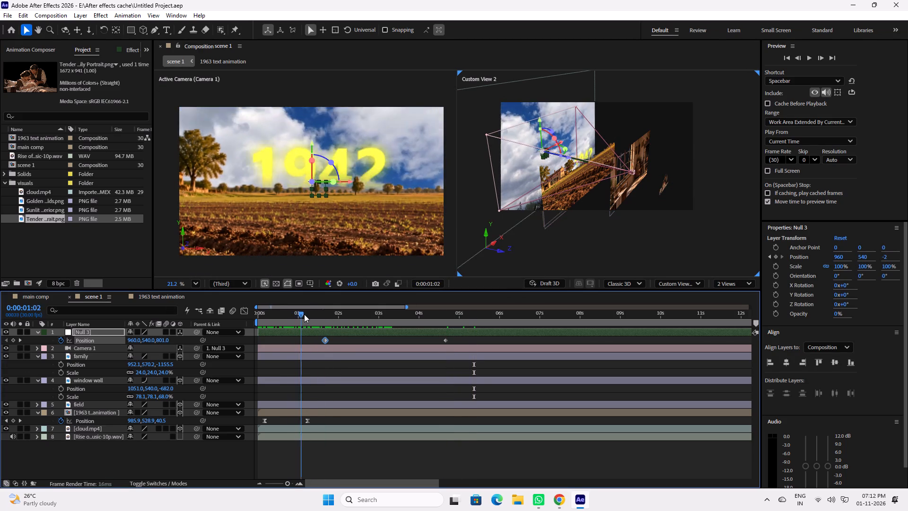
pyautogui.moveTo(304, 314); pyautogui.dragTo(347, 316)
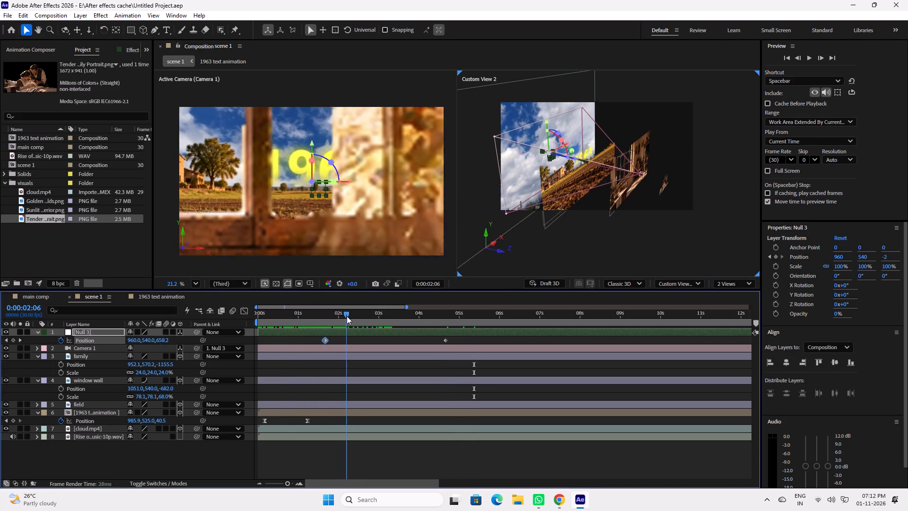
pyautogui.moveTo(347, 316); pyautogui.dragTo(306, 314)
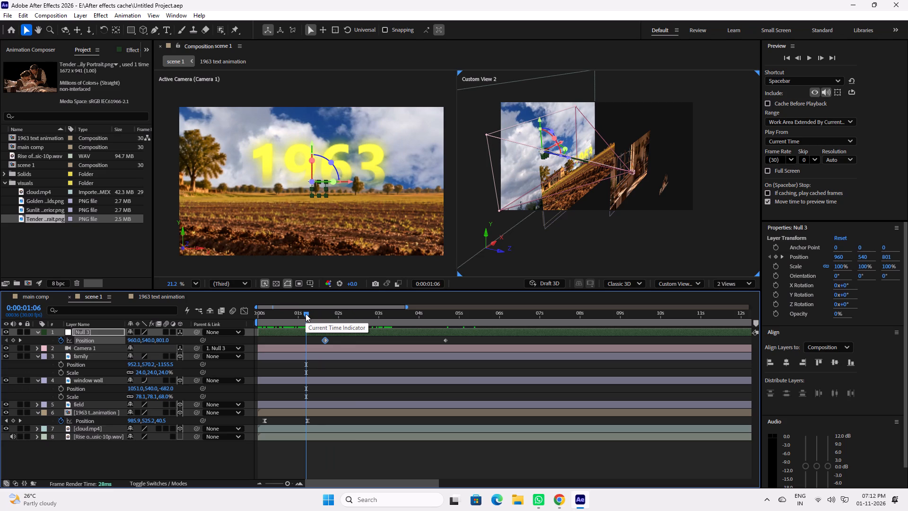
pyautogui.moveTo(297, 313); pyautogui.dragTo(322, 314)
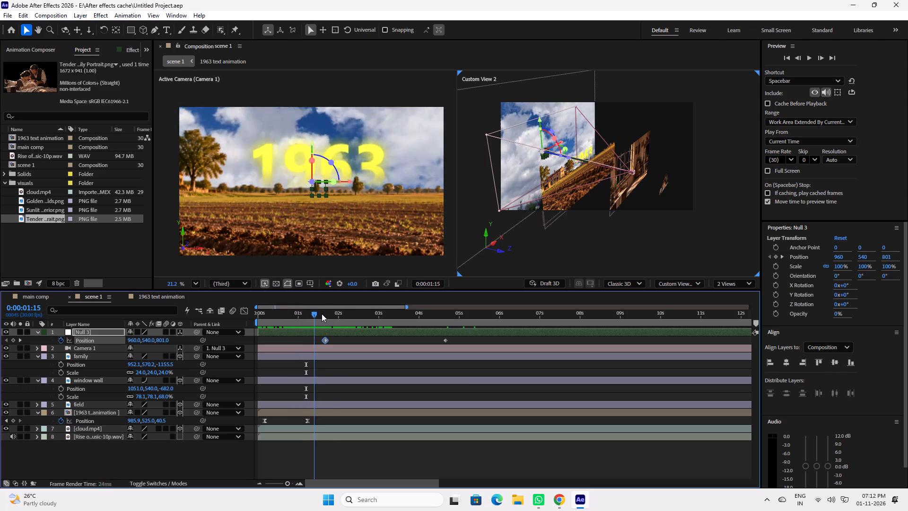
pyautogui.moveTo(322, 314); pyautogui.dragTo(363, 318)
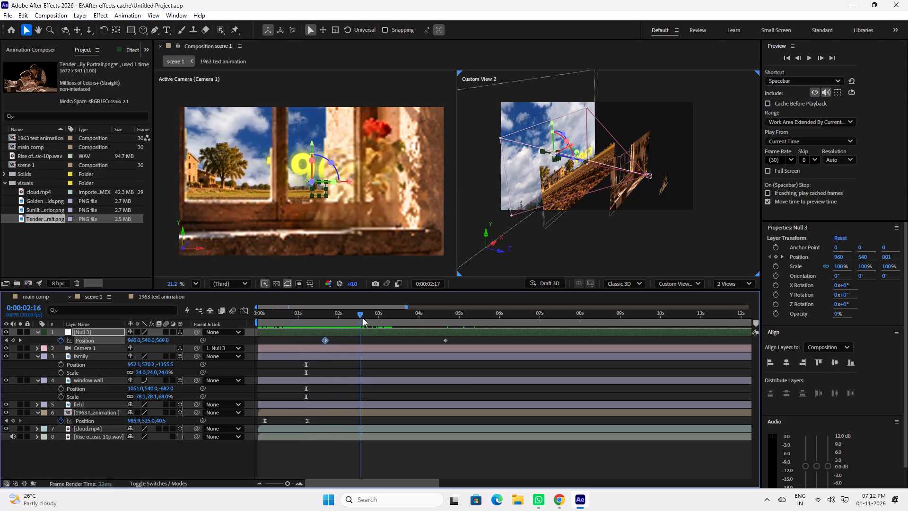
pyautogui.moveTo(363, 318); pyautogui.dragTo(308, 311)
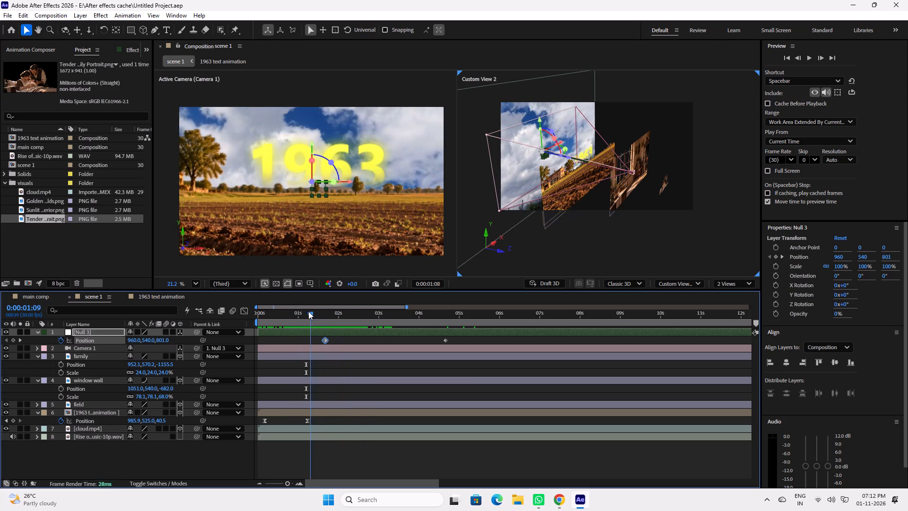
pyautogui.moveTo(308, 311); pyautogui.dragTo(425, 316)
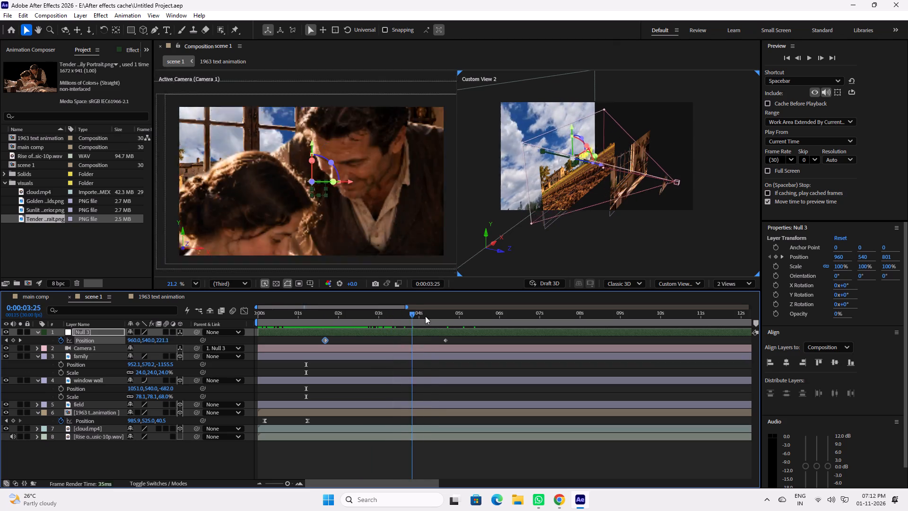
pyautogui.moveTo(425, 316); pyautogui.dragTo(376, 314)
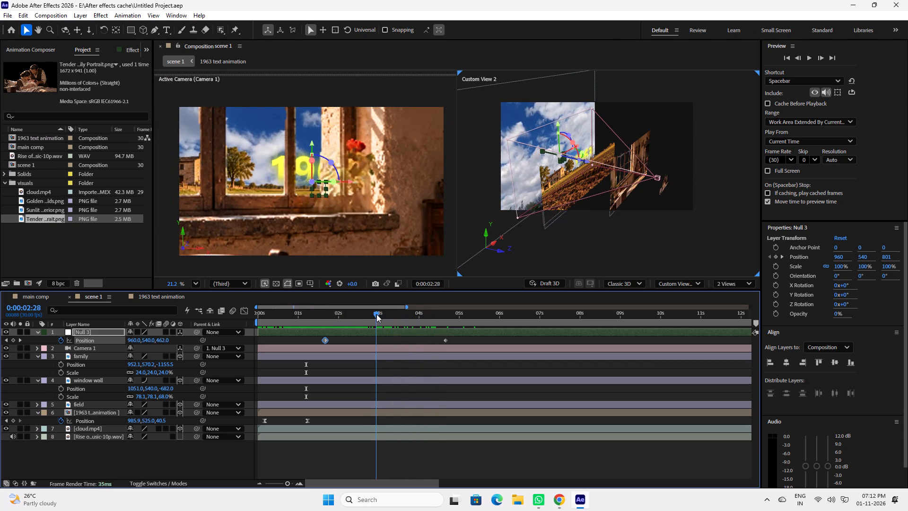
pyautogui.moveTo(376, 314); pyautogui.dragTo(428, 313)
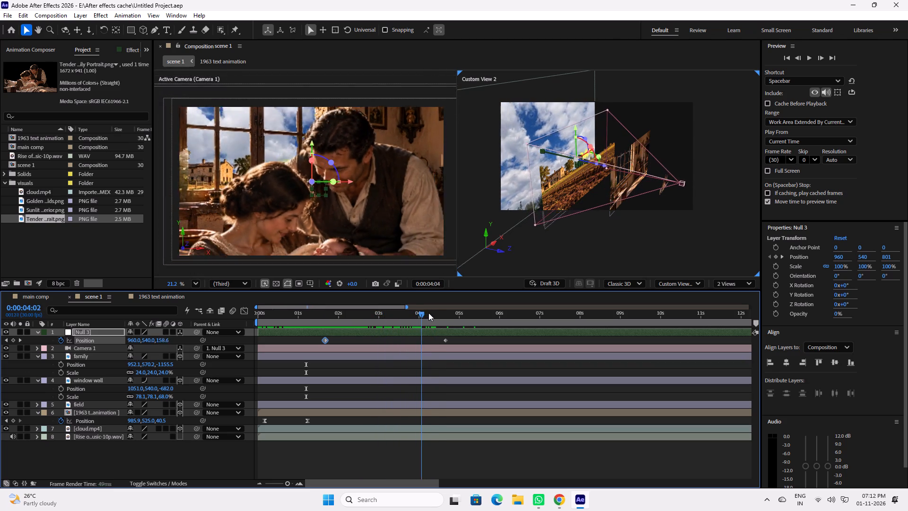
pyautogui.moveTo(428, 313); pyautogui.dragTo(448, 314)
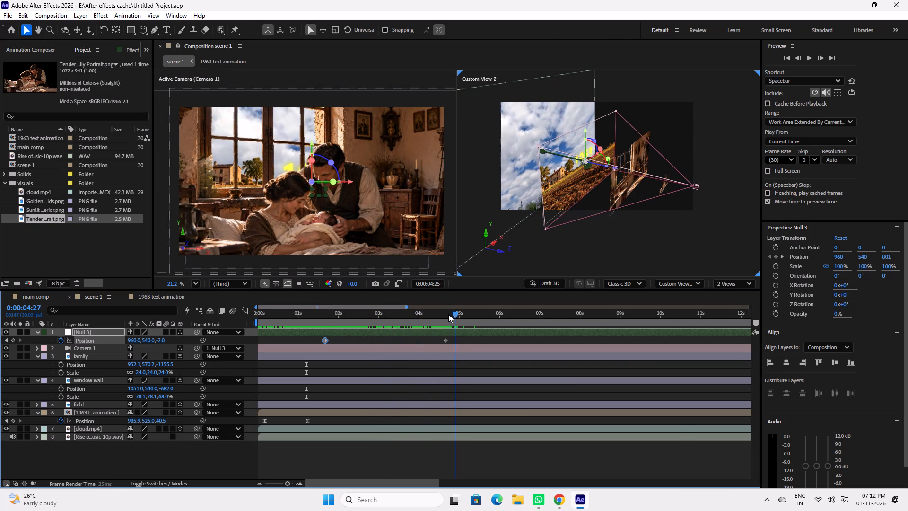
# At 0:00:04:20, nudge the window wall layer horizontally to an X position of 1058.1.
pyautogui.moveTo(448, 314); pyautogui.dragTo(442, 314)
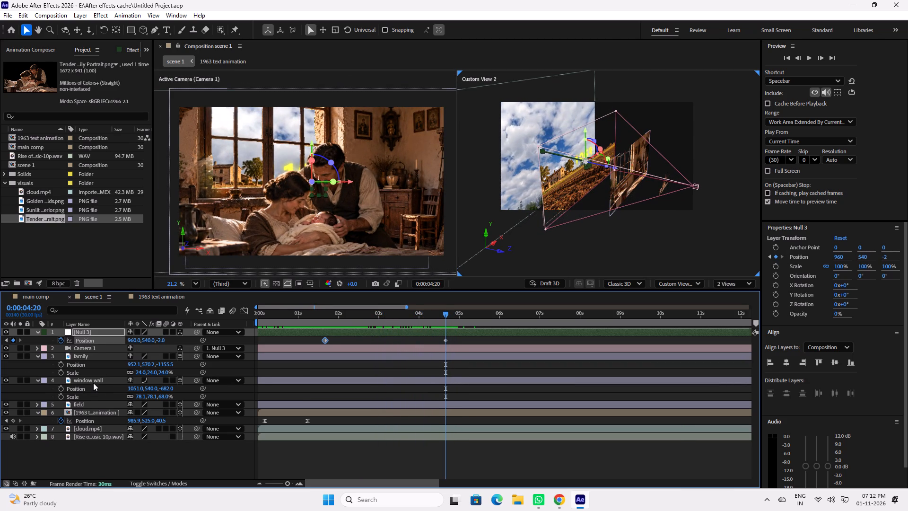
pyautogui.click(93, 383)
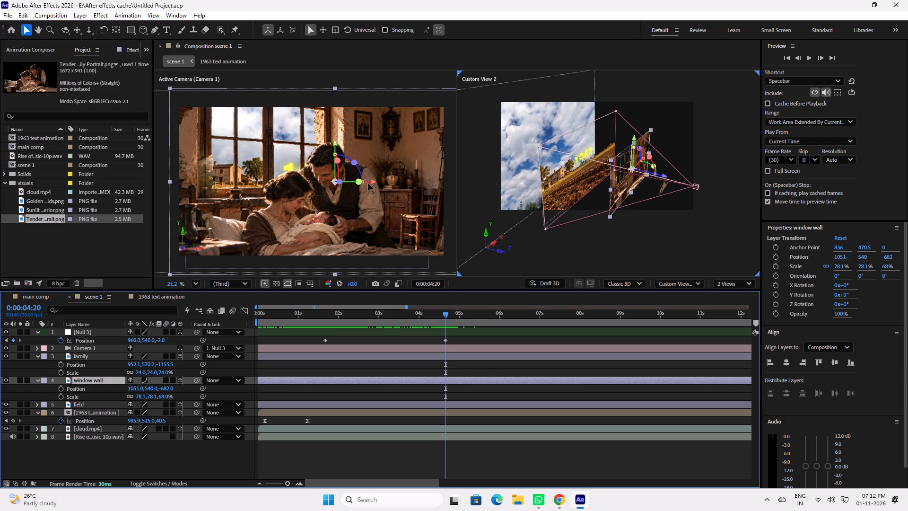
pyautogui.click(372, 181)
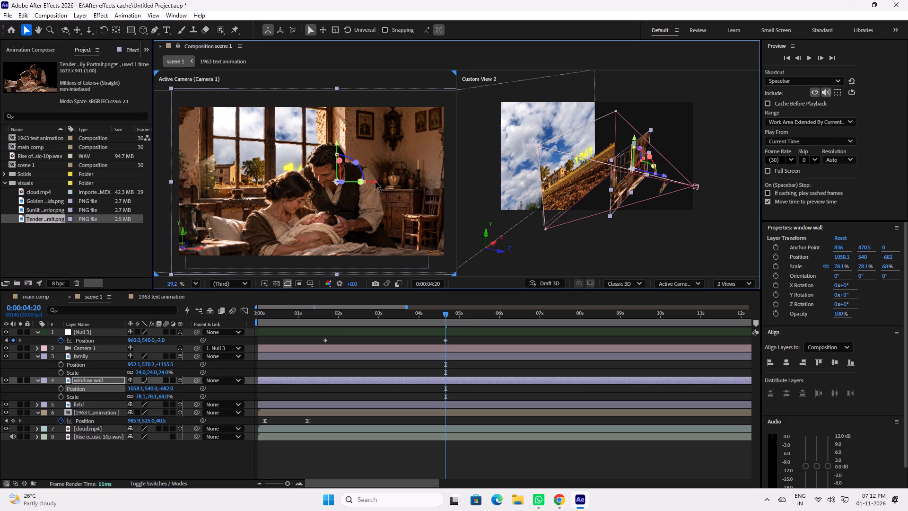
pyautogui.click(327, 223)
# Scrub the camera pull-back to check the window wall's new placement, ending at 0:00:04:20, and save the project.
pyautogui.moveTo(420, 314); pyautogui.dragTo(331, 311)
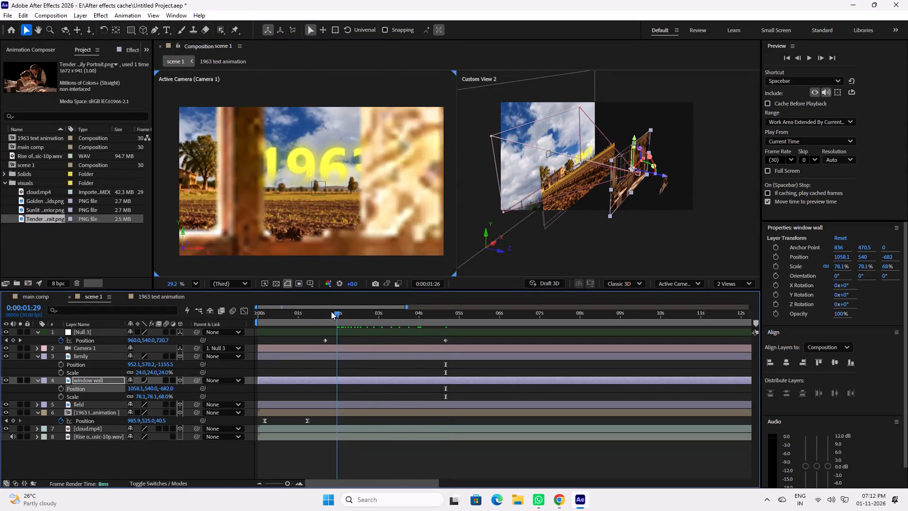
pyautogui.moveTo(331, 311); pyautogui.dragTo(367, 312)
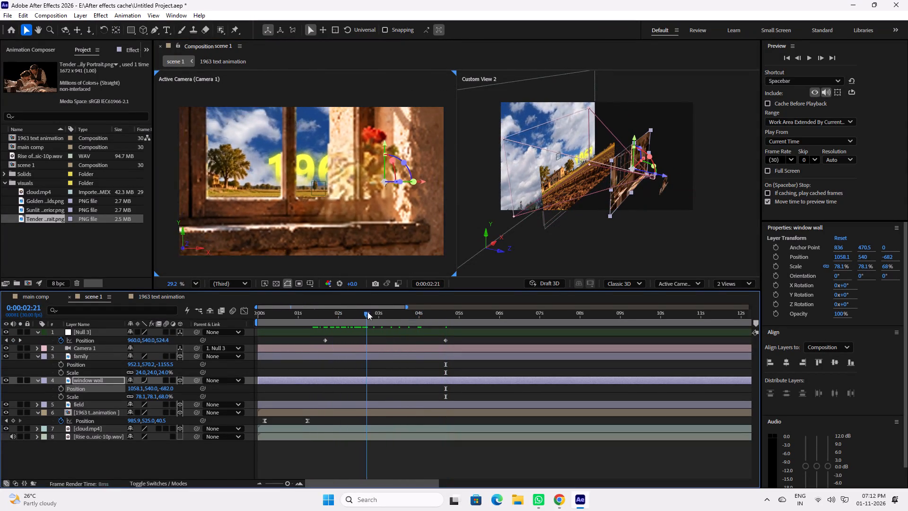
pyautogui.moveTo(367, 312); pyautogui.dragTo(405, 314)
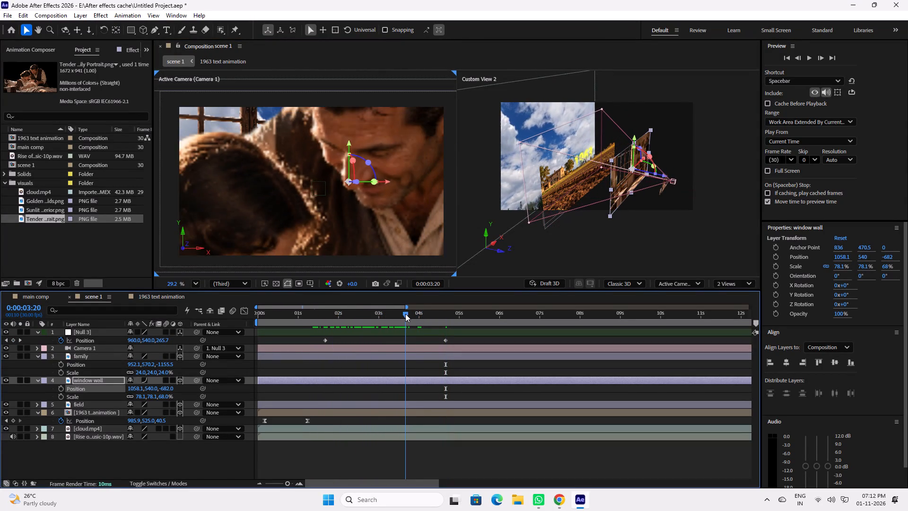
pyautogui.moveTo(405, 314); pyautogui.dragTo(447, 314)
pyautogui.hotkey('ctrl', 's')
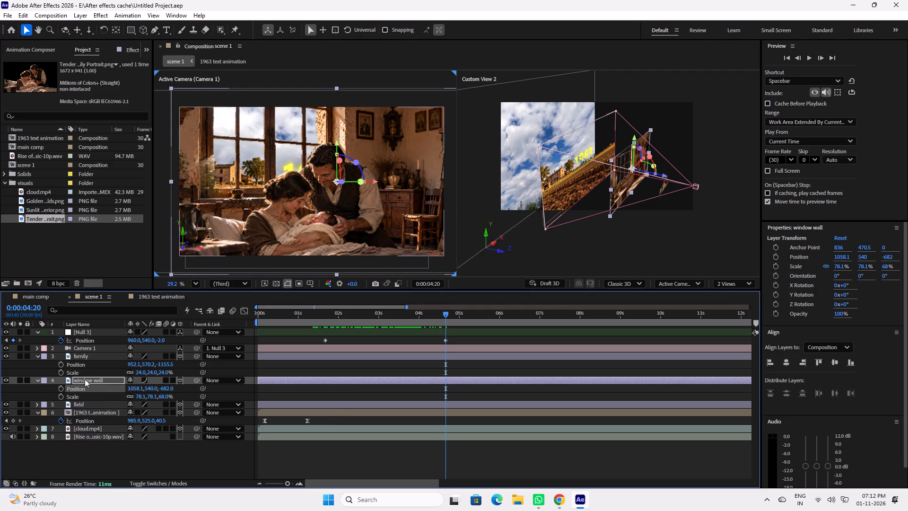
# Move the family layer horizontally to an X position of 979.4 and deselect it.
pyautogui.click(82, 356)
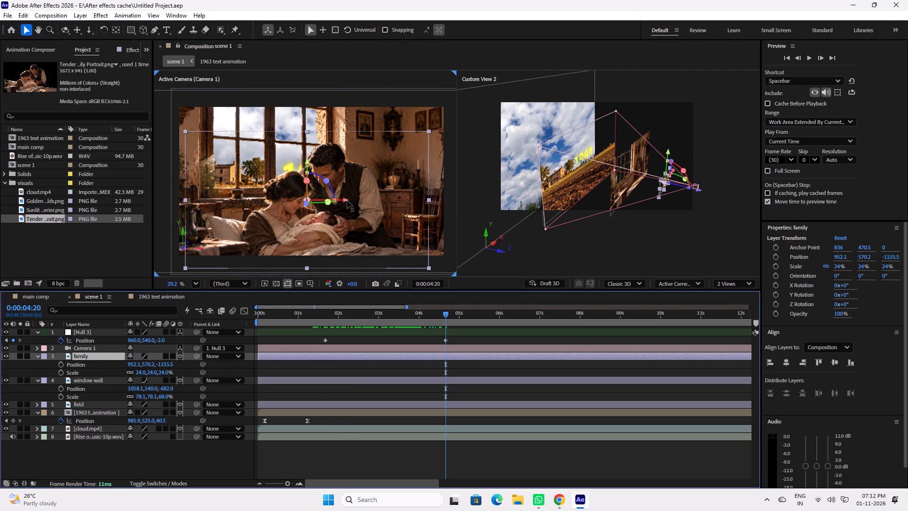
pyautogui.moveTo(346, 200); pyautogui.dragTo(361, 200)
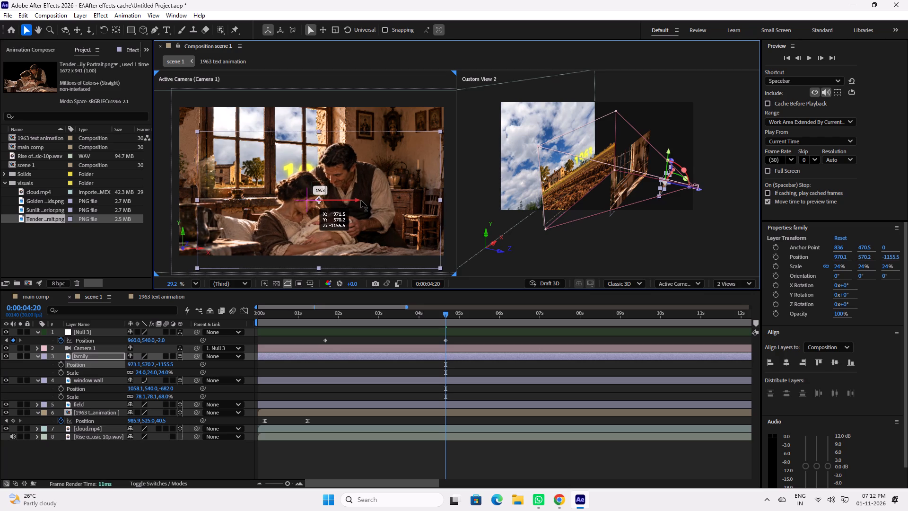
pyautogui.moveTo(361, 200); pyautogui.dragTo(364, 201)
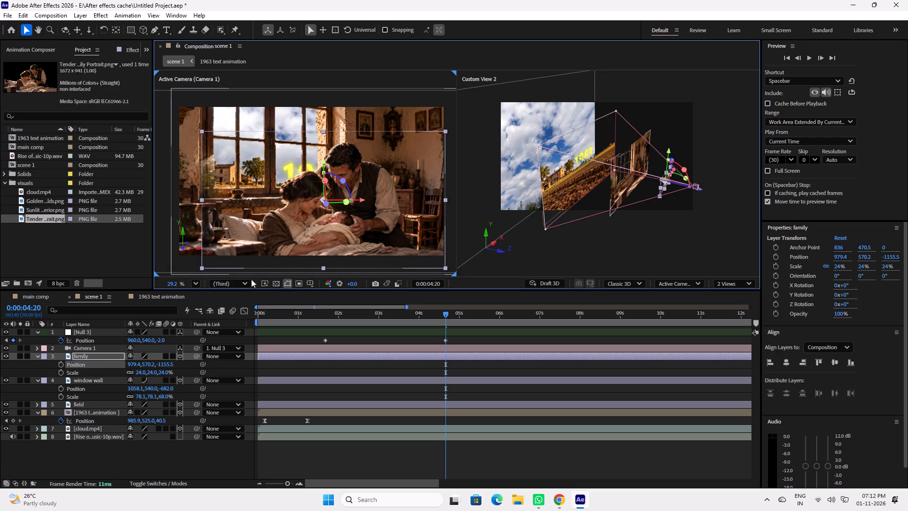
pyautogui.click(132, 264)
pyautogui.click(132, 264)
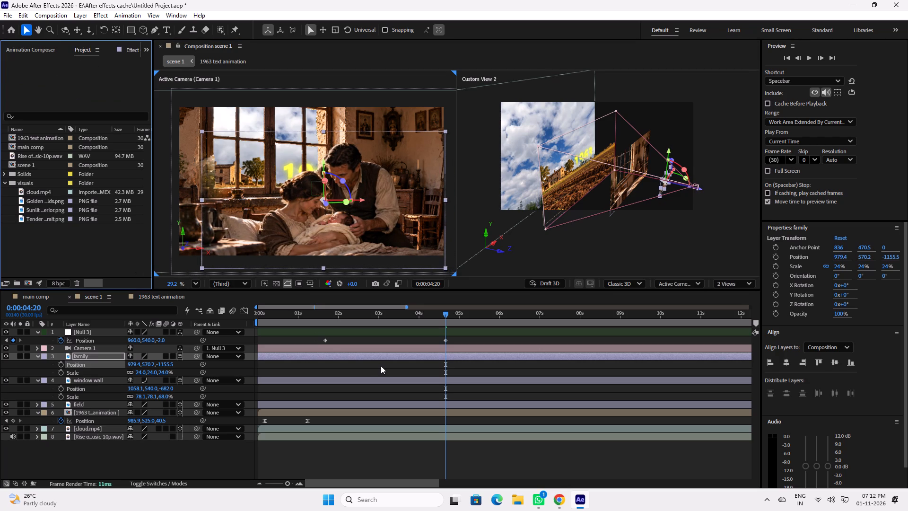
pyautogui.click(381, 366)
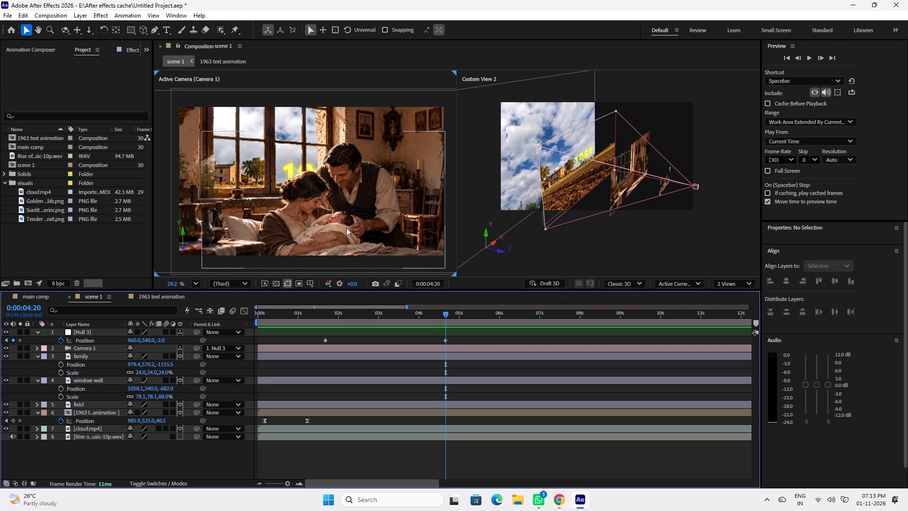
# Scrub and play the pull-back from 0:00:02:26 to check the family layer's new placement.
pyautogui.moveTo(387, 314); pyautogui.dragTo(398, 313)
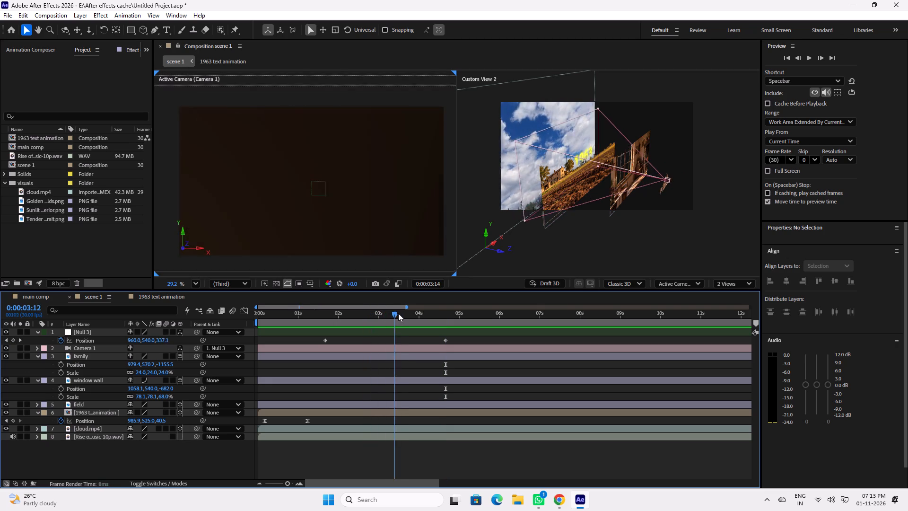
pyautogui.moveTo(398, 313); pyautogui.dragTo(401, 313)
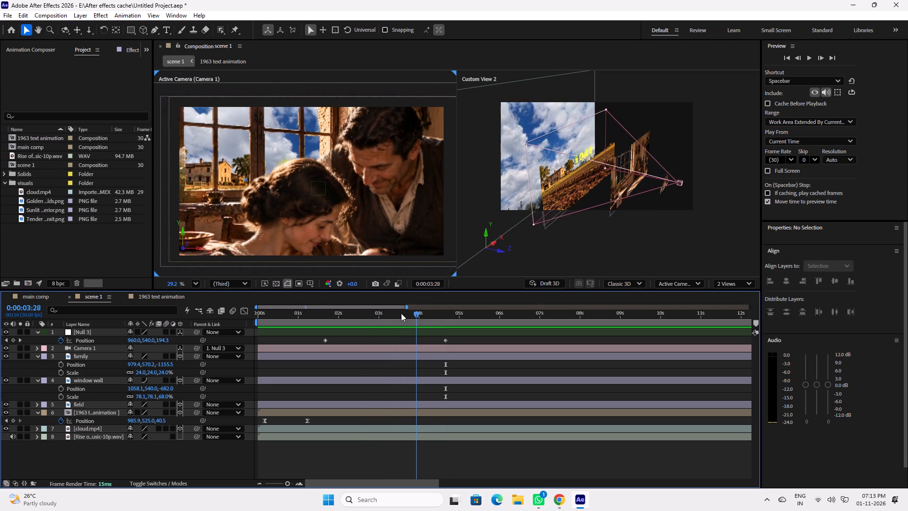
pyautogui.moveTo(401, 313); pyautogui.dragTo(373, 309)
pyautogui.press('space')
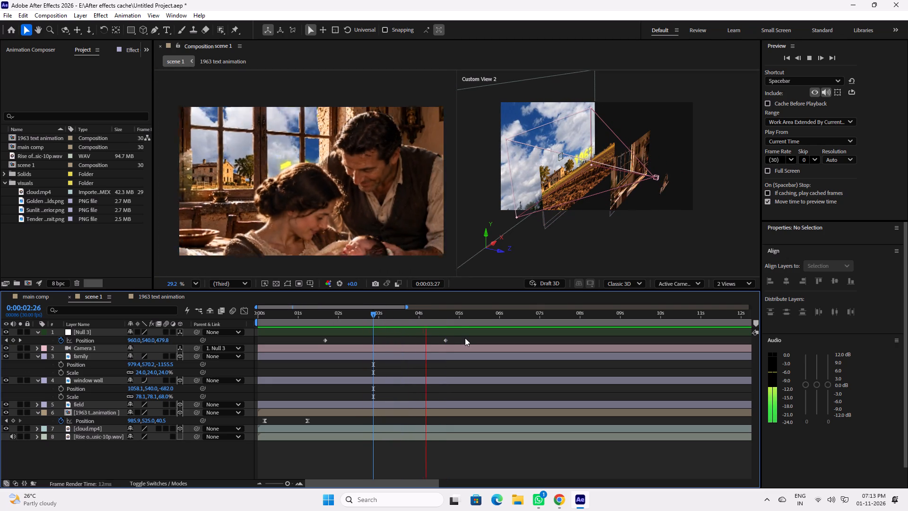
pyautogui.press('space')
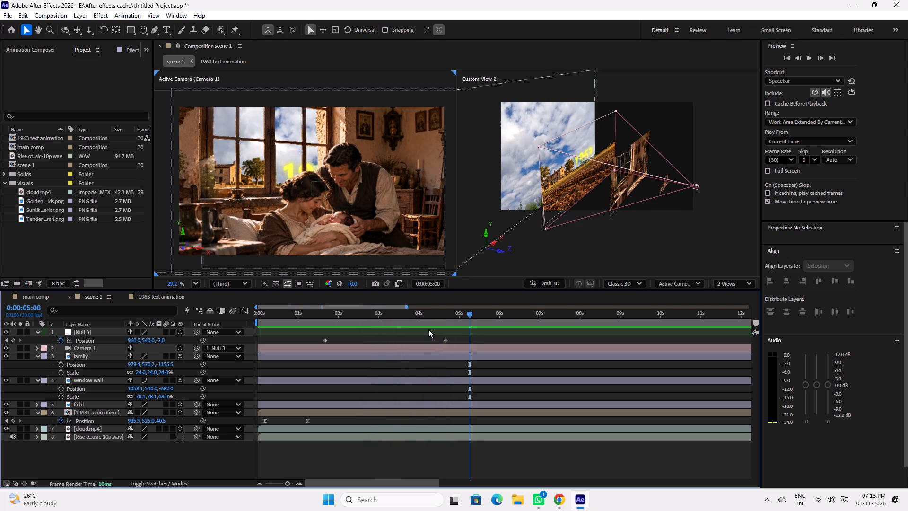
# Reposition the family layer to X 955.3 and Y 568.6 in the camera frame.
pyautogui.click(314, 231)
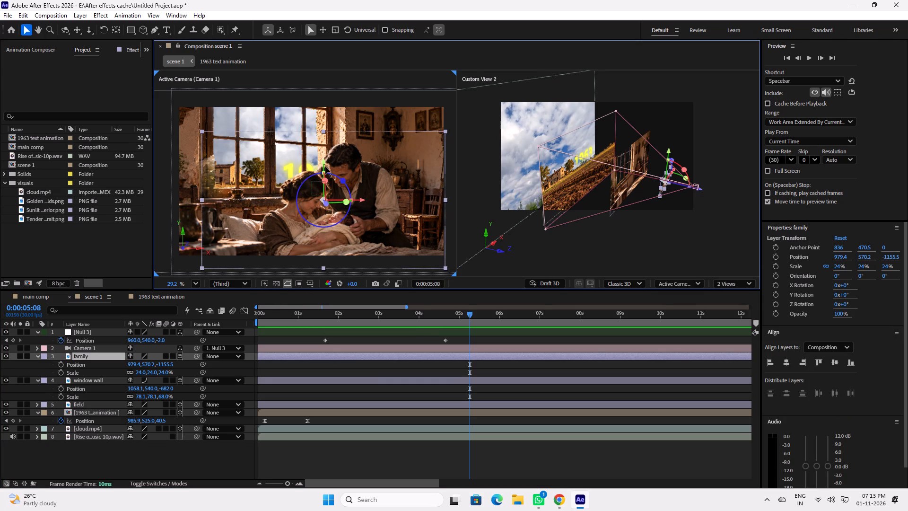
pyautogui.moveTo(325, 162); pyautogui.dragTo(323, 168)
pyautogui.moveTo(363, 203); pyautogui.dragTo(344, 203)
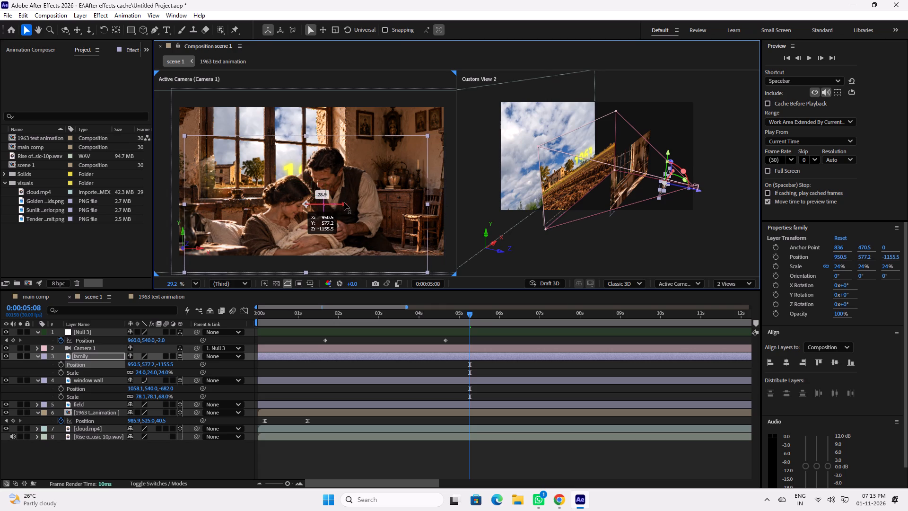
pyautogui.moveTo(344, 203); pyautogui.dragTo(347, 203)
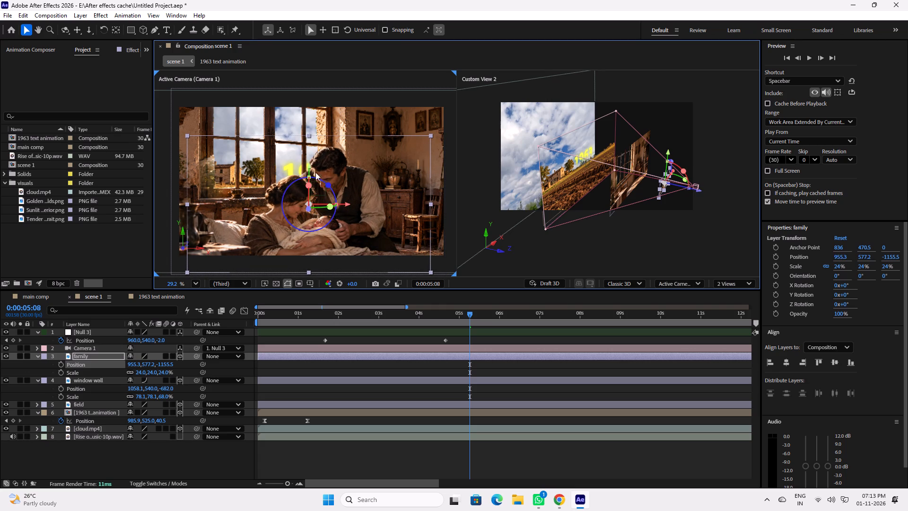
pyautogui.moveTo(312, 167); pyautogui.dragTo(312, 160)
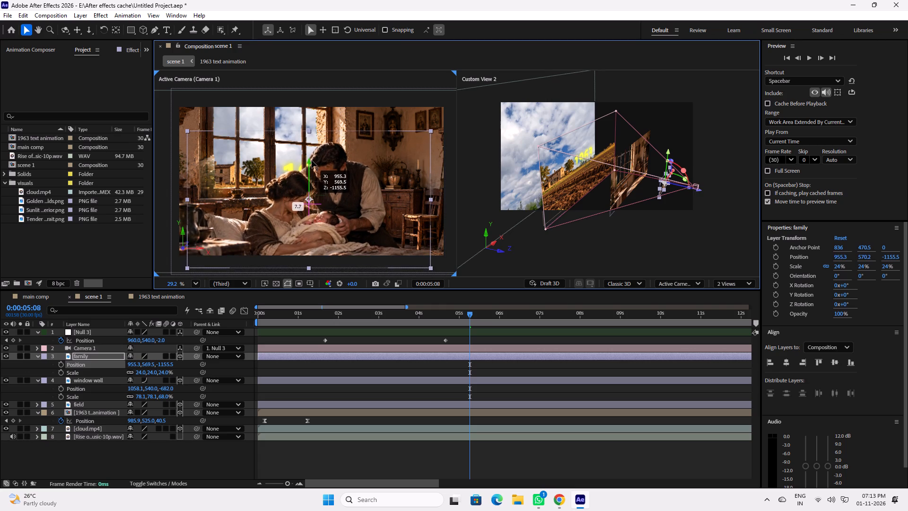
pyautogui.moveTo(312, 160); pyautogui.dragTo(312, 160)
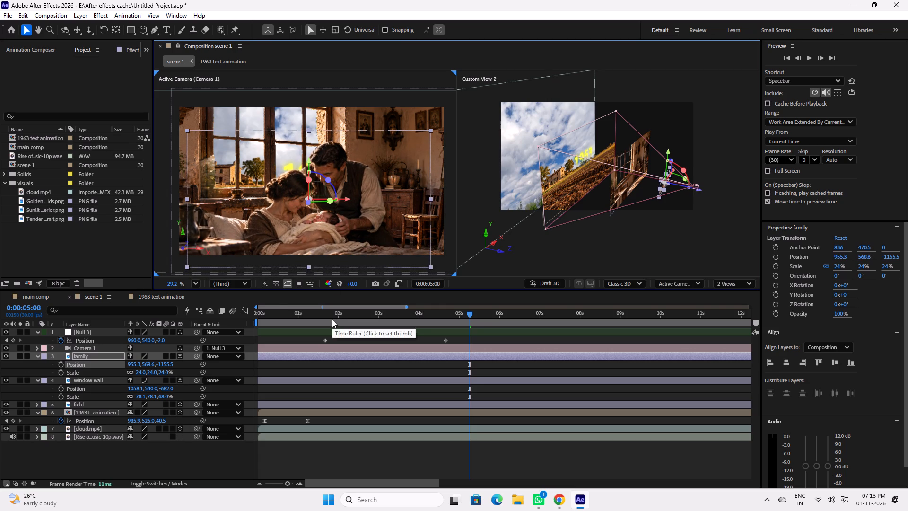
# Scrub the camera pull-back between about 0:00:01:12 and 0:00:05:07 to check the family layer's new placement, ending at 0:00:03:08.
pyautogui.click(331, 316)
pyautogui.moveTo(327, 315); pyautogui.dragTo(328, 312)
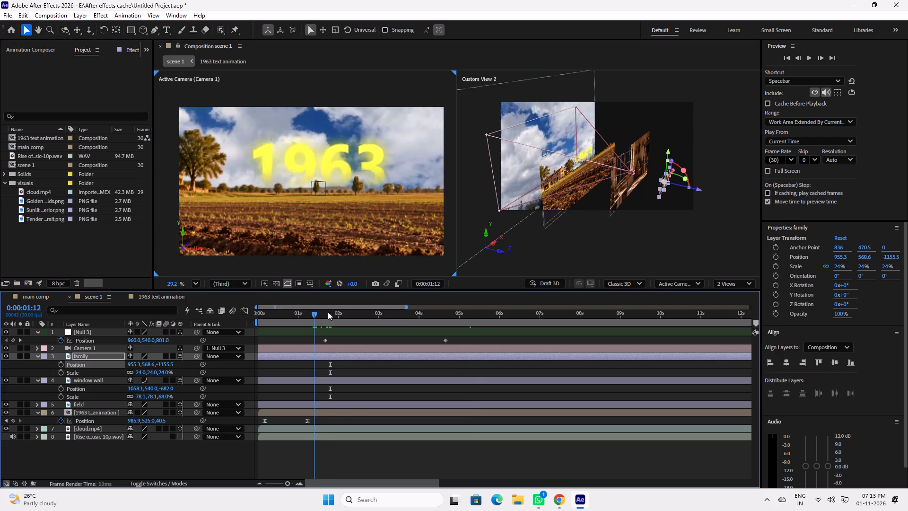
pyautogui.moveTo(328, 312); pyautogui.dragTo(379, 310)
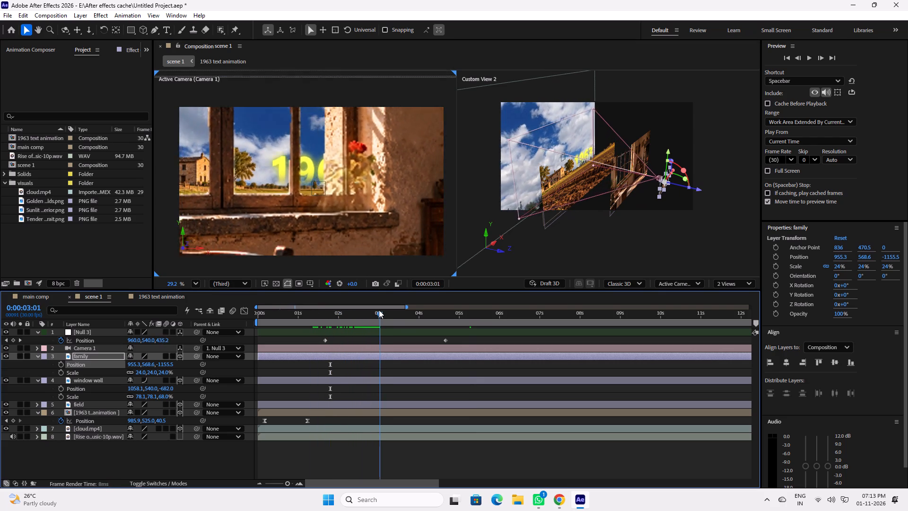
pyautogui.moveTo(379, 310); pyautogui.dragTo(380, 309)
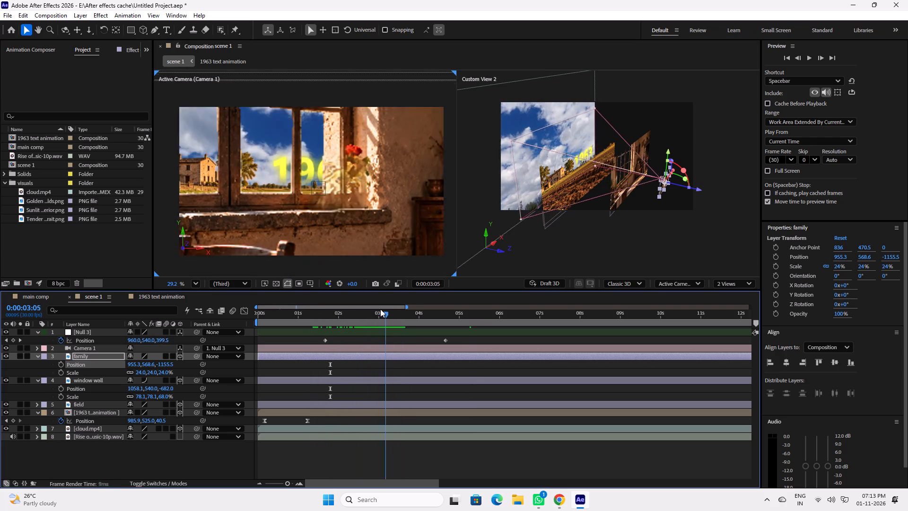
pyautogui.moveTo(380, 309); pyautogui.dragTo(324, 310)
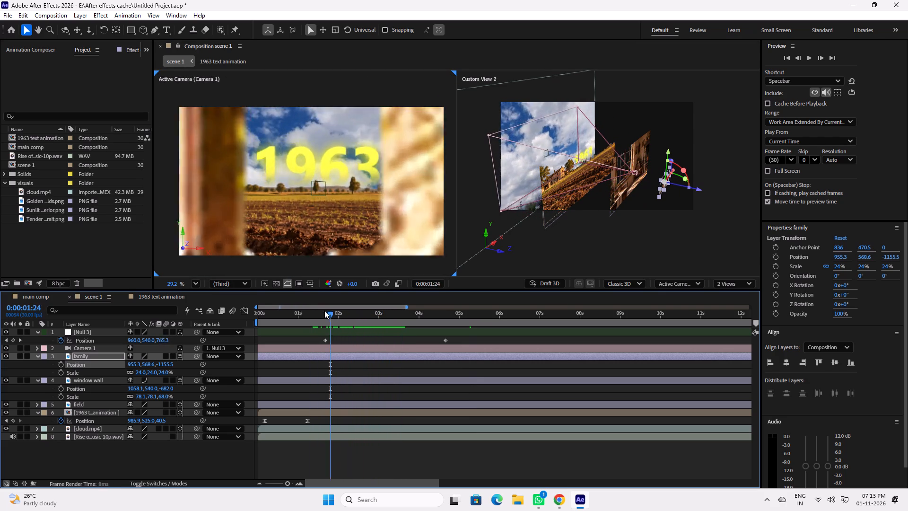
pyautogui.moveTo(324, 310); pyautogui.dragTo(318, 310)
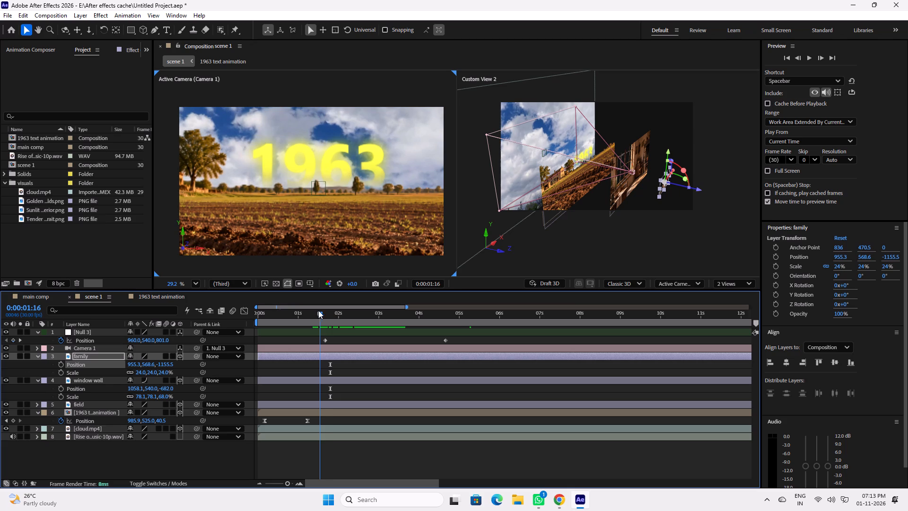
pyautogui.moveTo(318, 310); pyautogui.dragTo(358, 311)
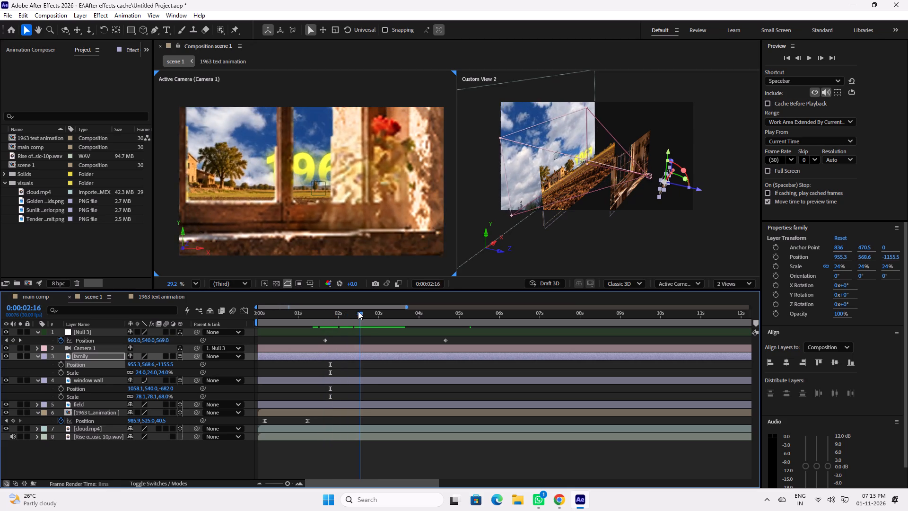
pyautogui.moveTo(358, 311); pyautogui.dragTo(367, 312)
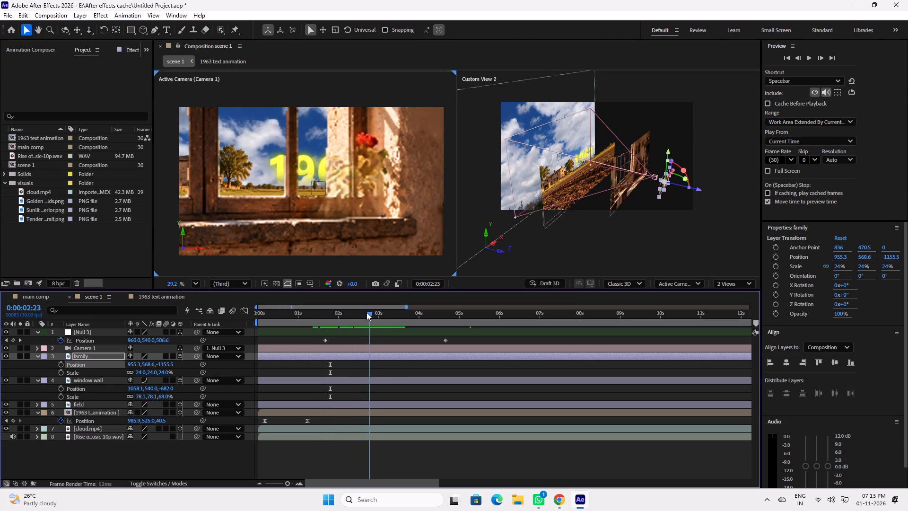
pyautogui.moveTo(367, 312); pyautogui.dragTo(389, 315)
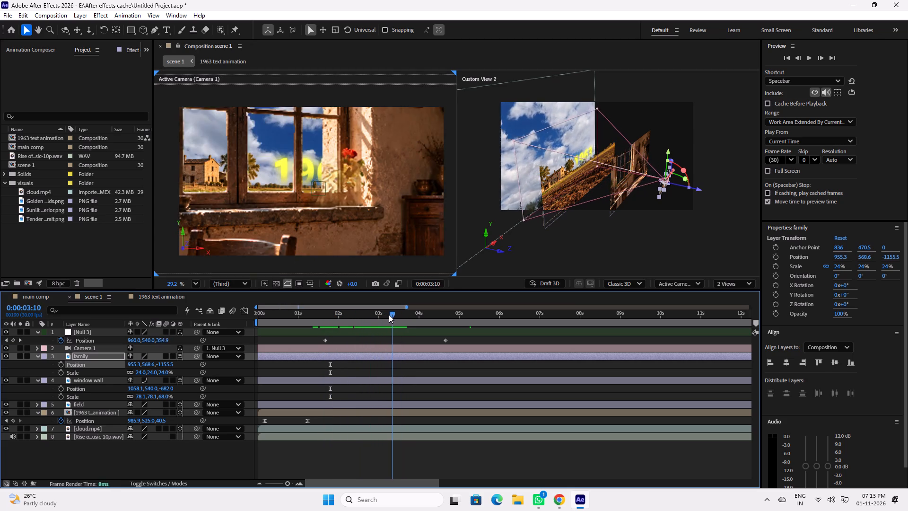
pyautogui.moveTo(389, 315); pyautogui.dragTo(419, 314)
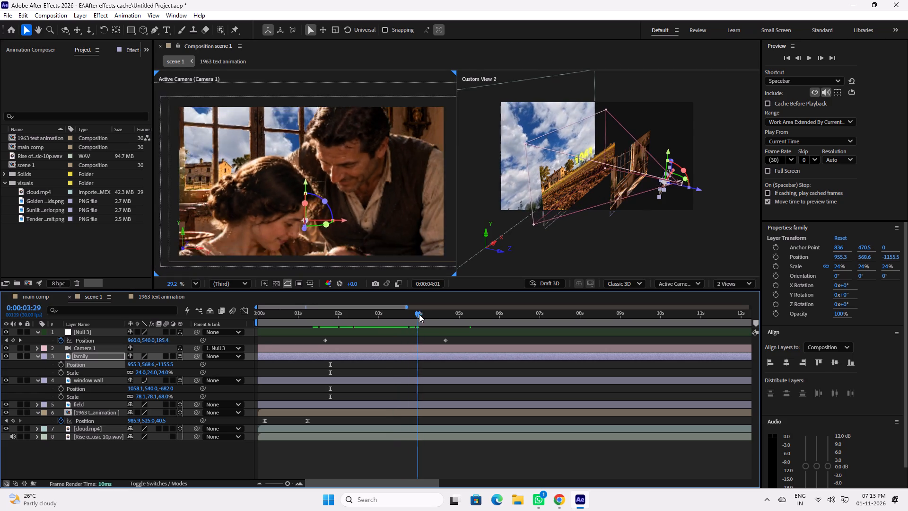
pyautogui.moveTo(419, 314); pyautogui.dragTo(466, 314)
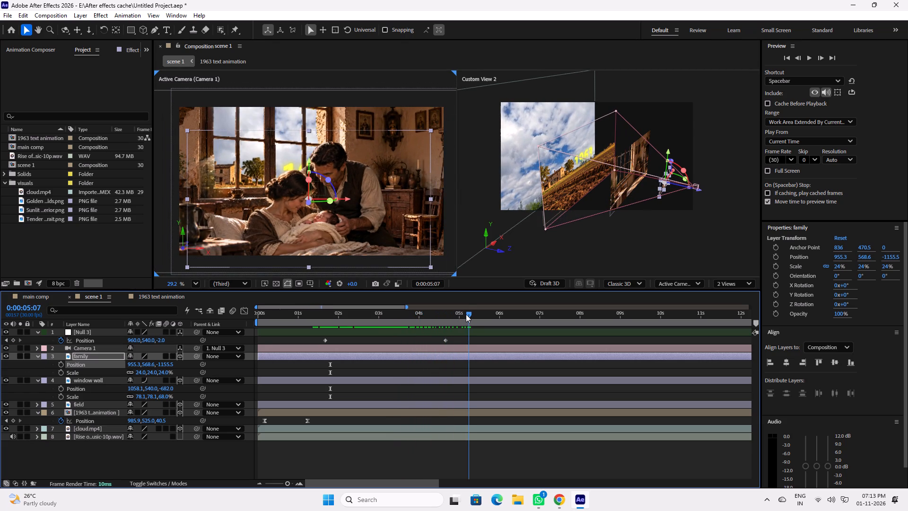
pyautogui.moveTo(466, 314); pyautogui.dragTo(400, 314)
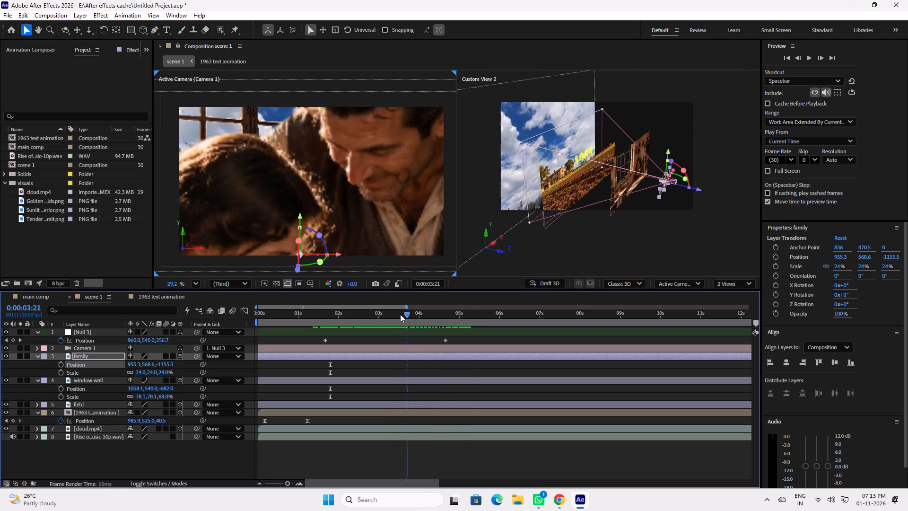
pyautogui.moveTo(400, 314); pyautogui.dragTo(387, 315)
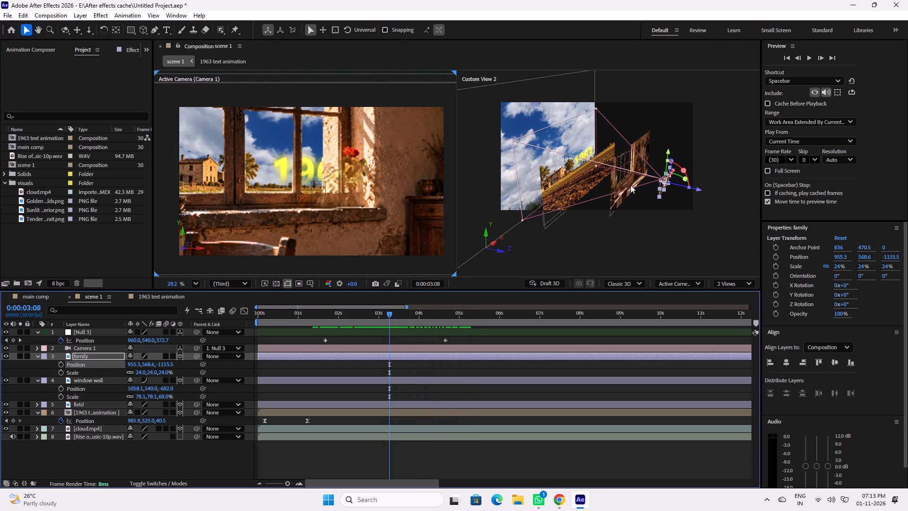
# Move the window wall layer in depth, closer to the family layer, to a Z position of -864.3.
pyautogui.click(623, 182)
pyautogui.moveTo(664, 176); pyautogui.dragTo(666, 176)
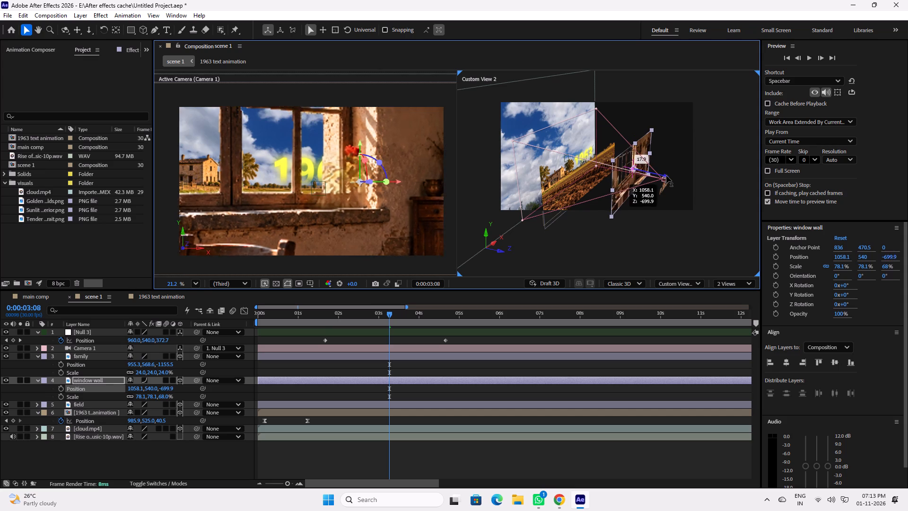
pyautogui.moveTo(666, 176); pyautogui.dragTo(678, 183)
# Play and scrub the camera pull-back to check the window wall's new depth, ending at 0:00:04:16.
pyautogui.moveTo(388, 315); pyautogui.dragTo(362, 314)
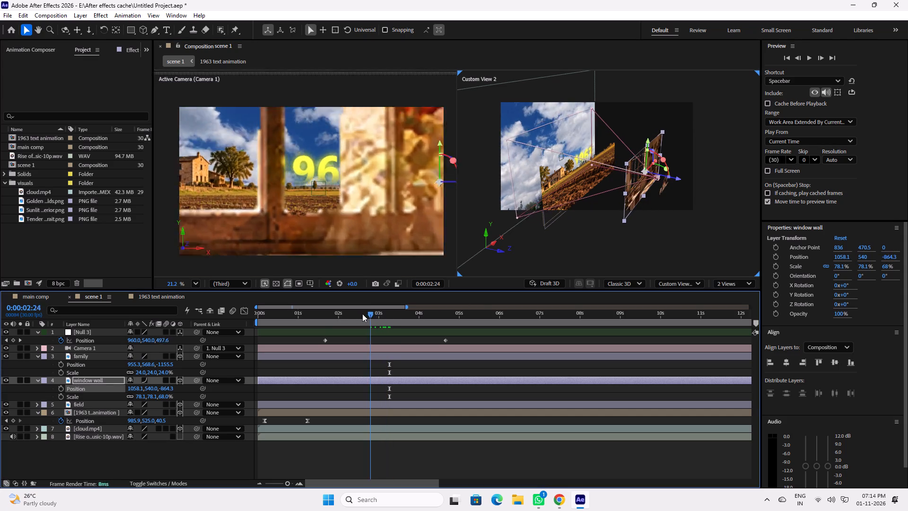
pyautogui.moveTo(362, 314); pyautogui.dragTo(281, 308)
pyautogui.press('space')
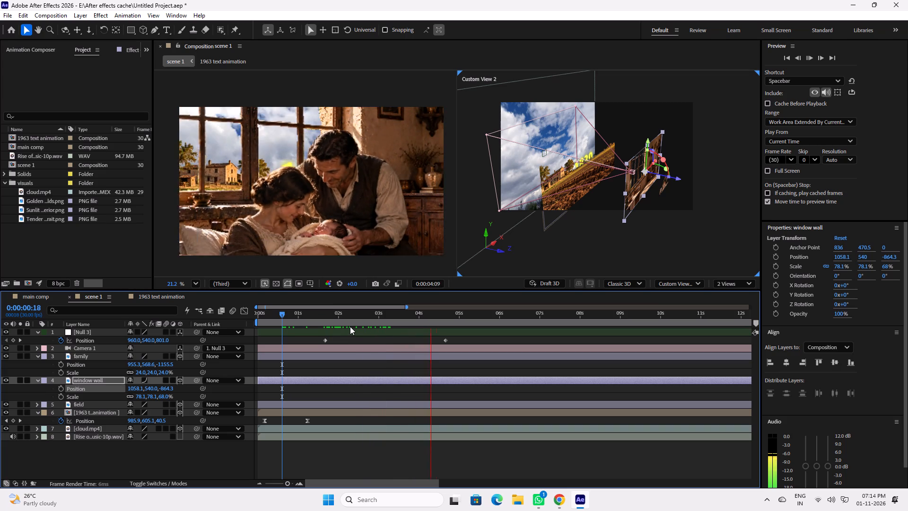
pyautogui.press('space')
pyautogui.moveTo(340, 313); pyautogui.dragTo(334, 313)
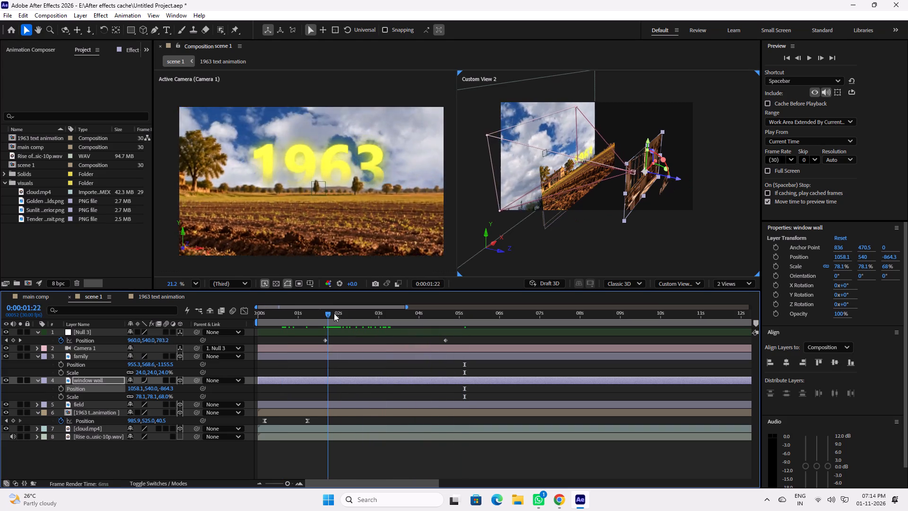
pyautogui.moveTo(334, 313); pyautogui.dragTo(397, 316)
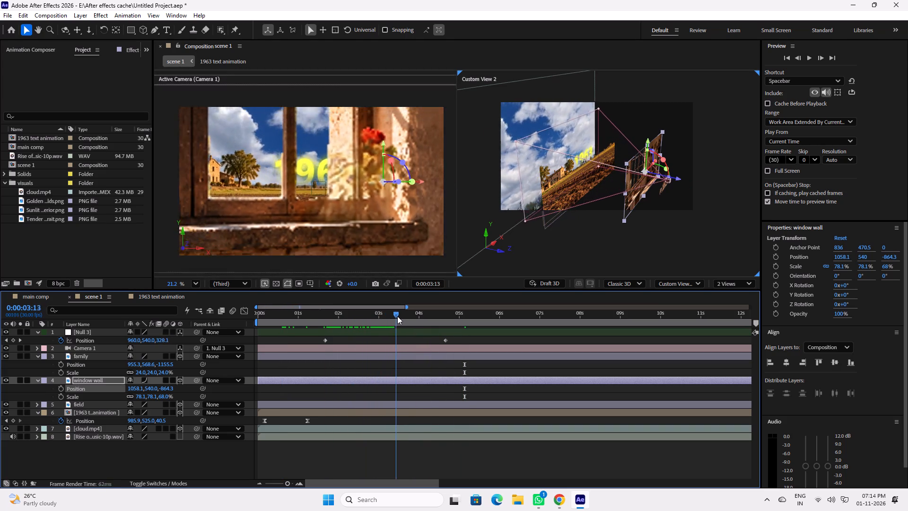
pyautogui.moveTo(397, 316); pyautogui.dragTo(454, 320)
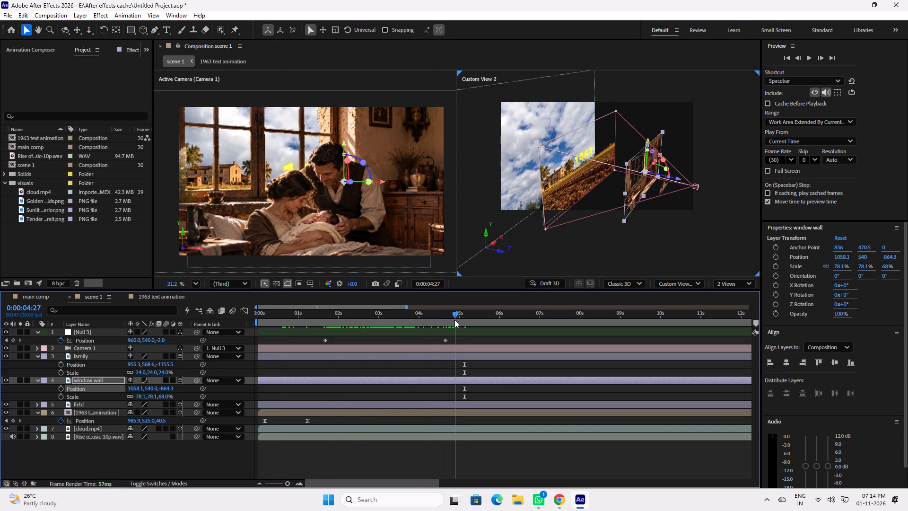
pyautogui.moveTo(454, 320); pyautogui.dragTo(439, 320)
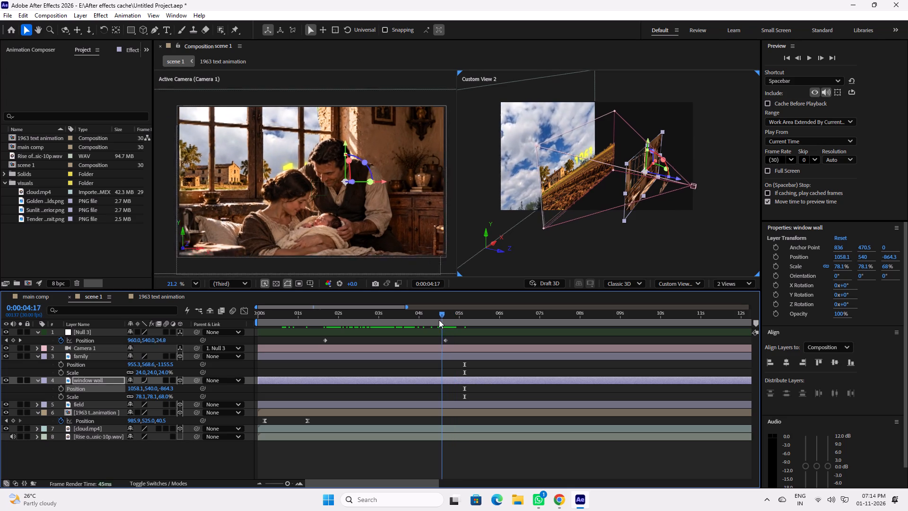
pyautogui.moveTo(439, 320); pyautogui.dragTo(435, 317)
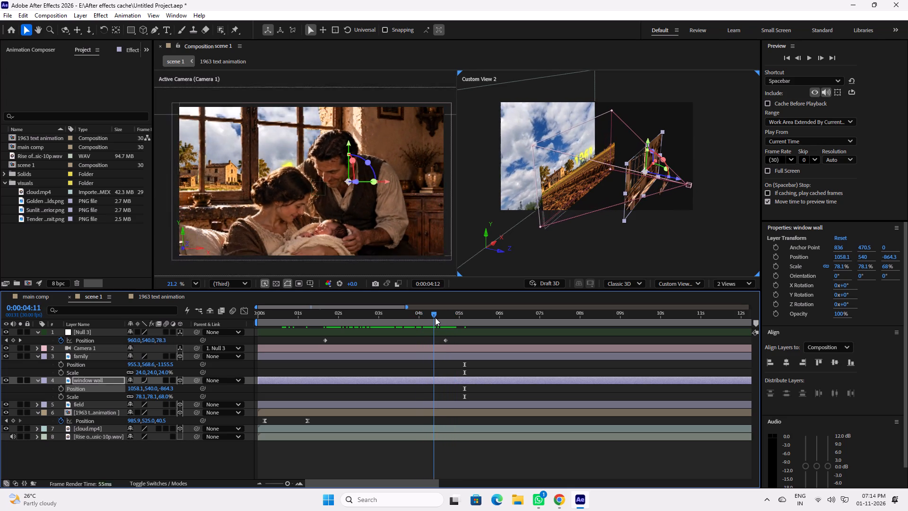
pyautogui.moveTo(435, 317); pyautogui.dragTo(441, 318)
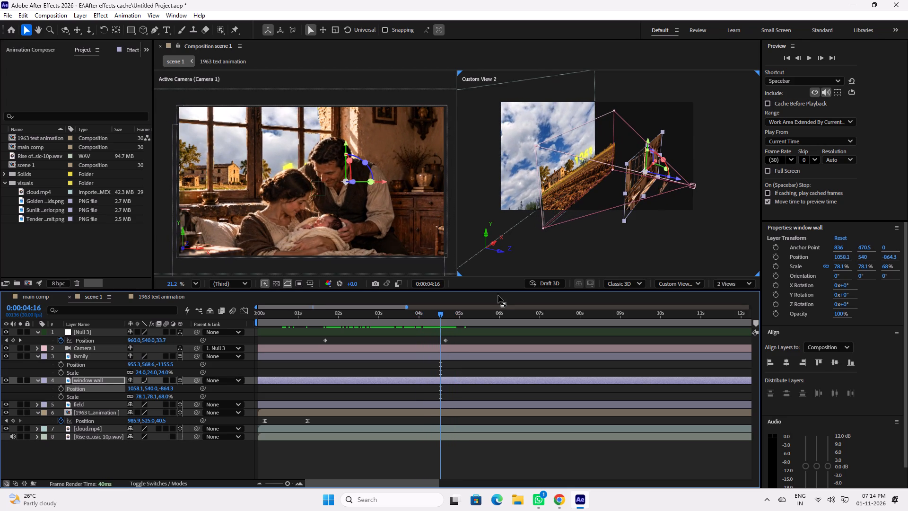
# Save the project and deselect the window wall layer.
pyautogui.hotkey('ctrl', 's')
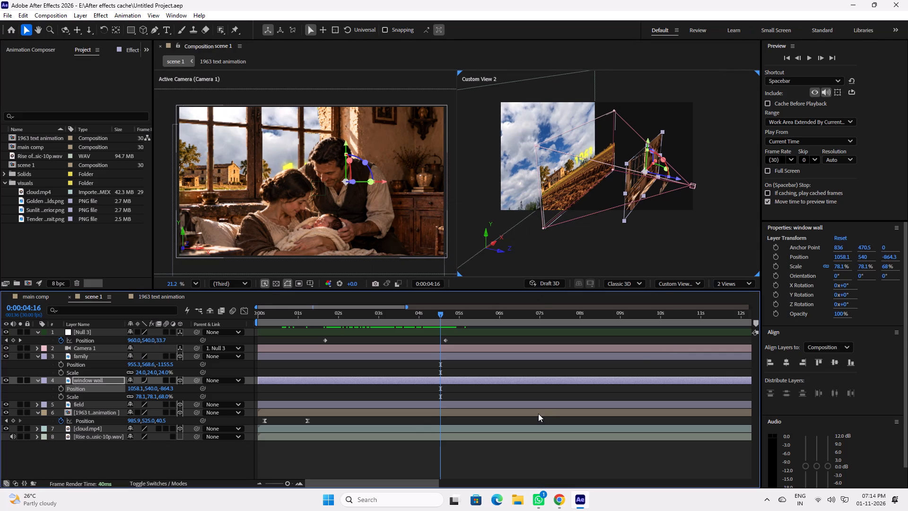
pyautogui.click(551, 469)
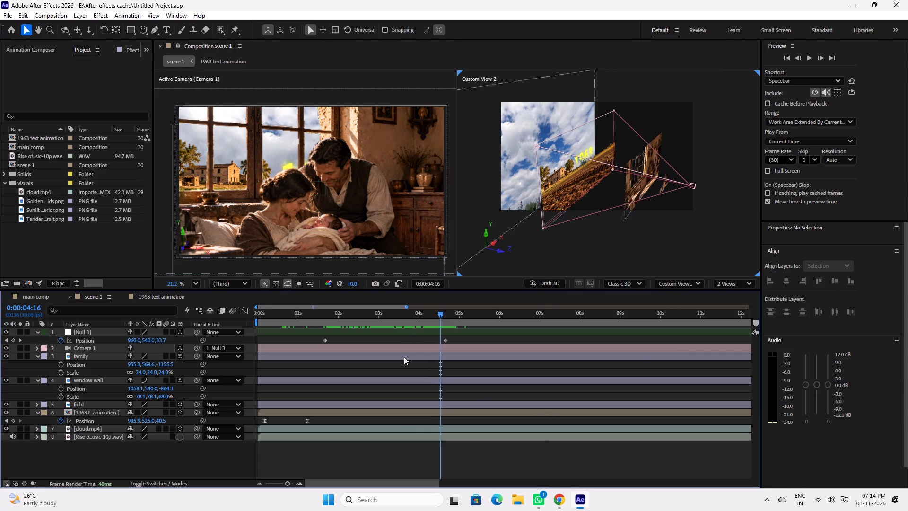
# View the speed graph of Null 3's position keyframes, and return to the layer bar view.
pyautogui.click(429, 334)
pyautogui.click(362, 333)
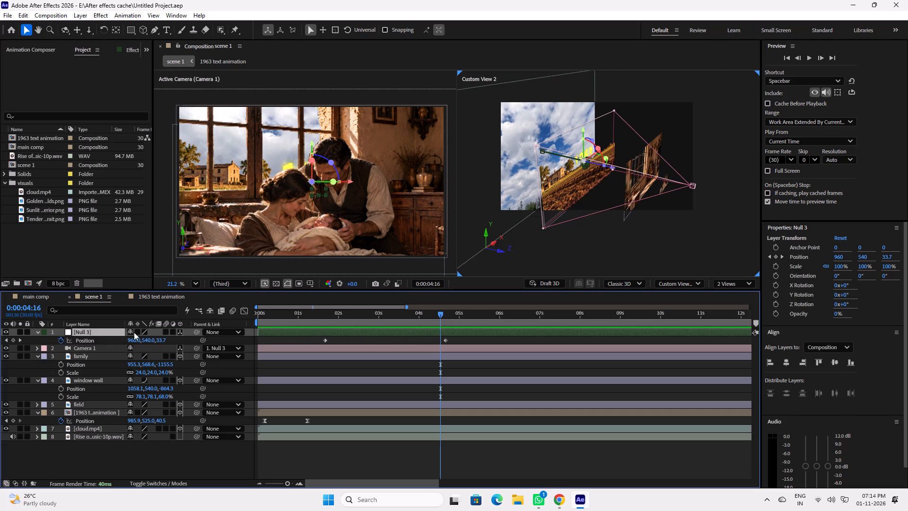
pyautogui.click(109, 341)
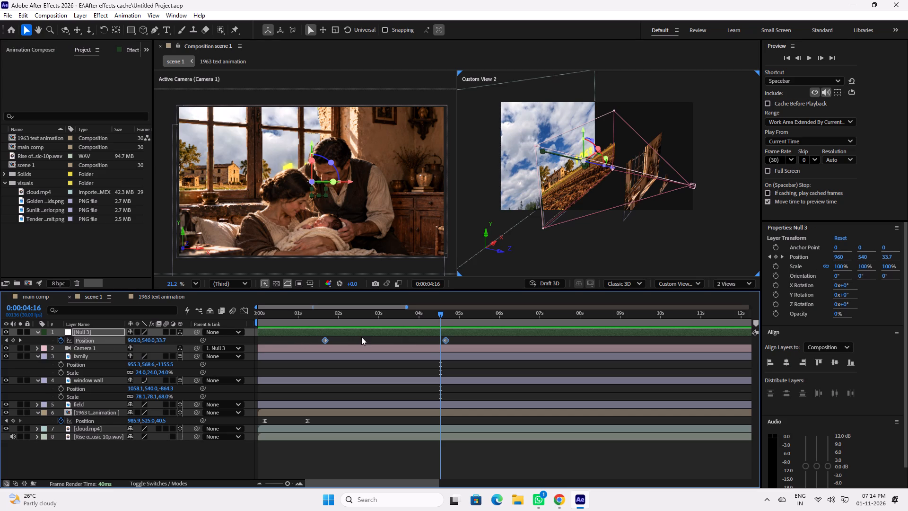
pyautogui.click(243, 310)
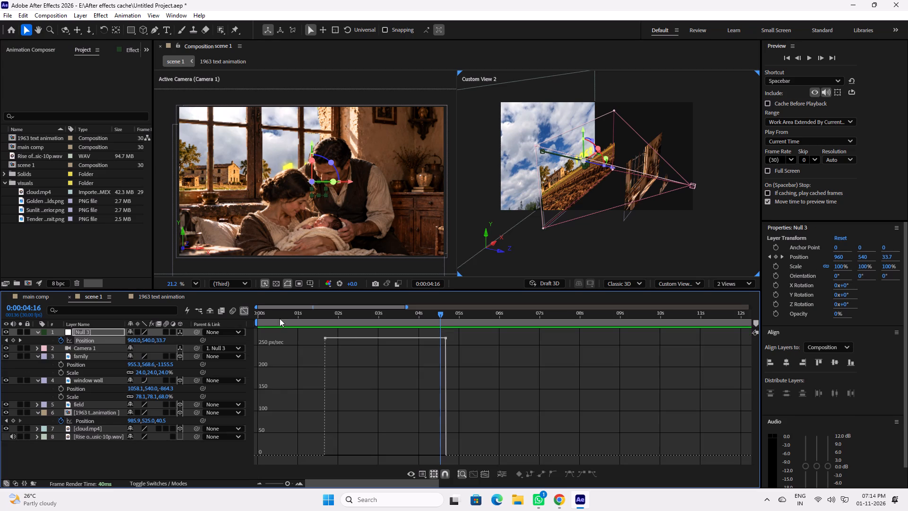
pyautogui.click(247, 314)
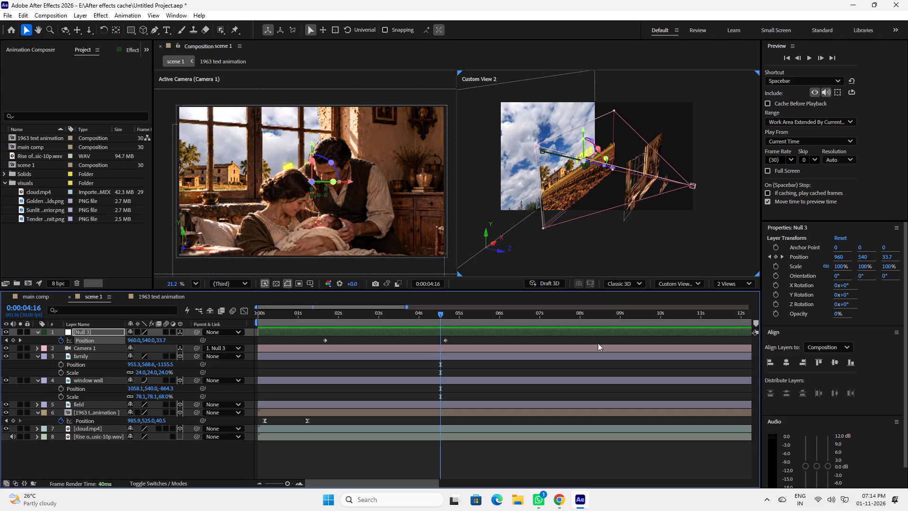
# Clear the selection and switch the second viewport from Custom View 2 to Camera 1.
pyautogui.click(662, 235)
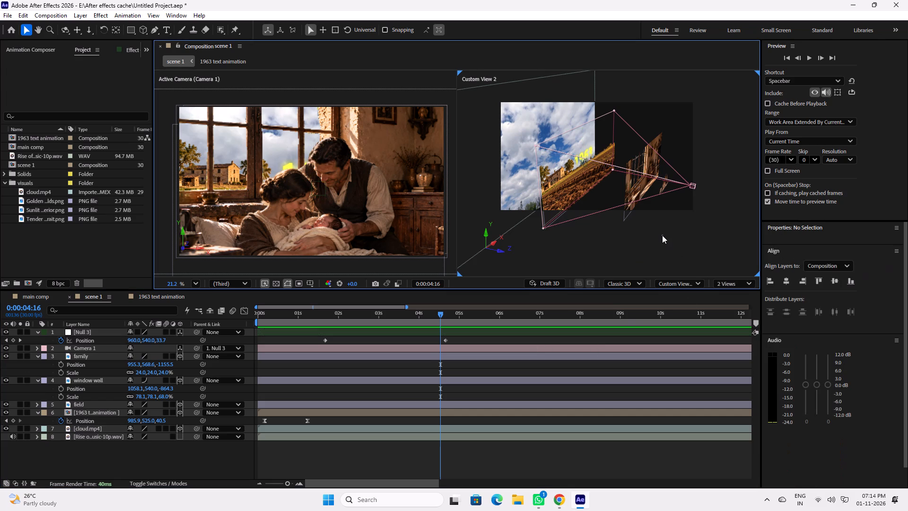
pyautogui.click(649, 243)
pyautogui.click(682, 284)
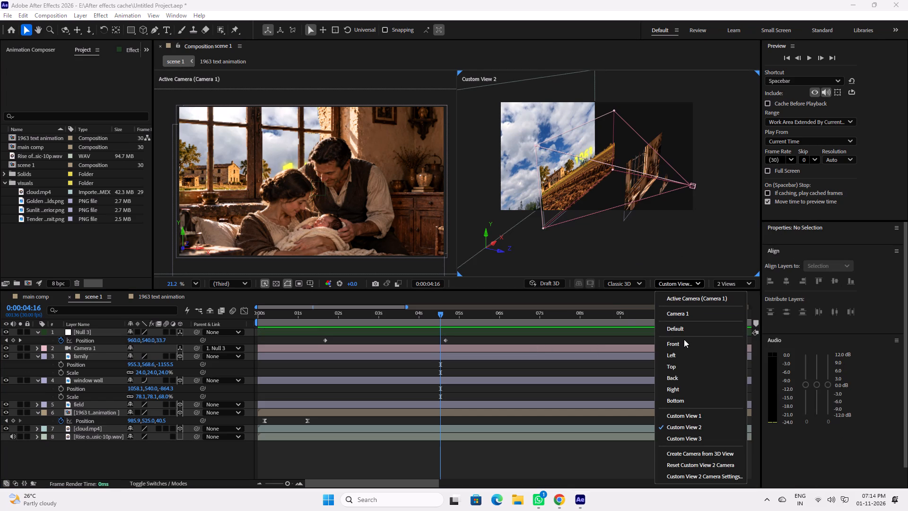
pyautogui.click(689, 317)
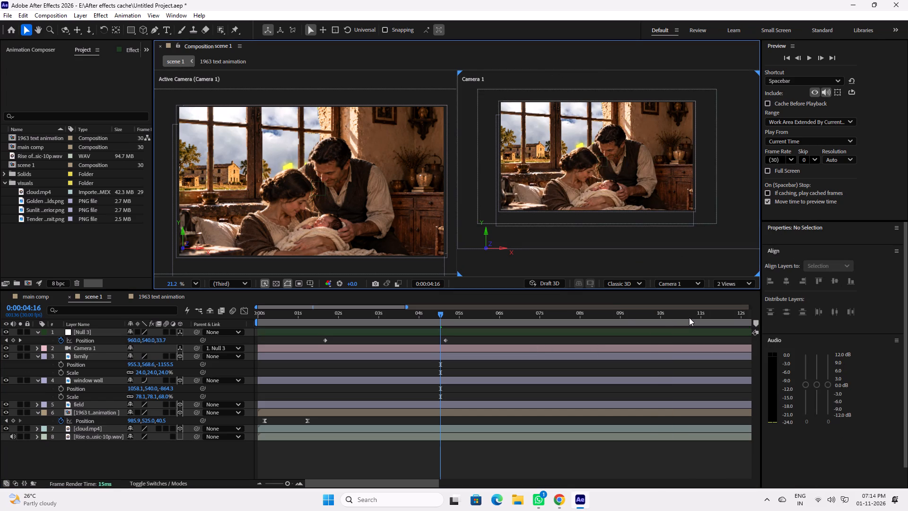
# Switch the second viewport to the Default view and then to Custom View 2.
pyautogui.click(684, 284)
pyautogui.click(692, 332)
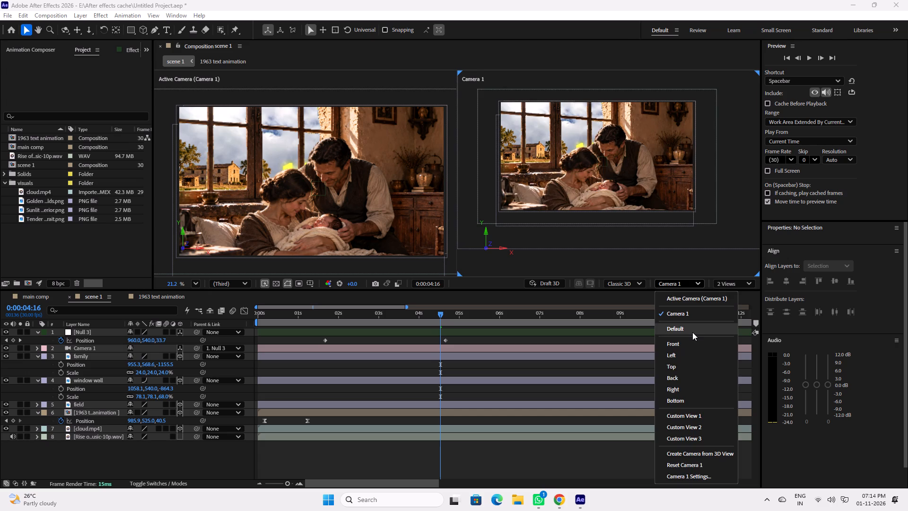
pyautogui.click(674, 283)
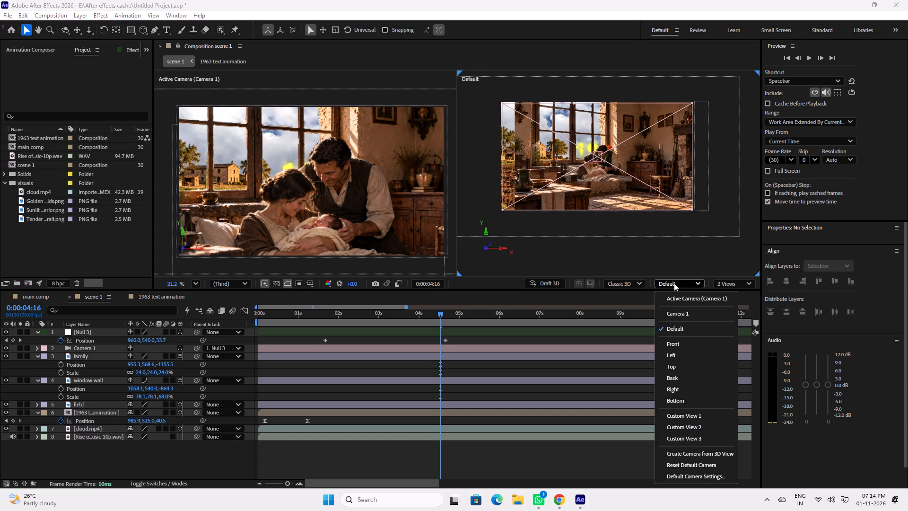
pyautogui.scroll(-4, 682, 381)
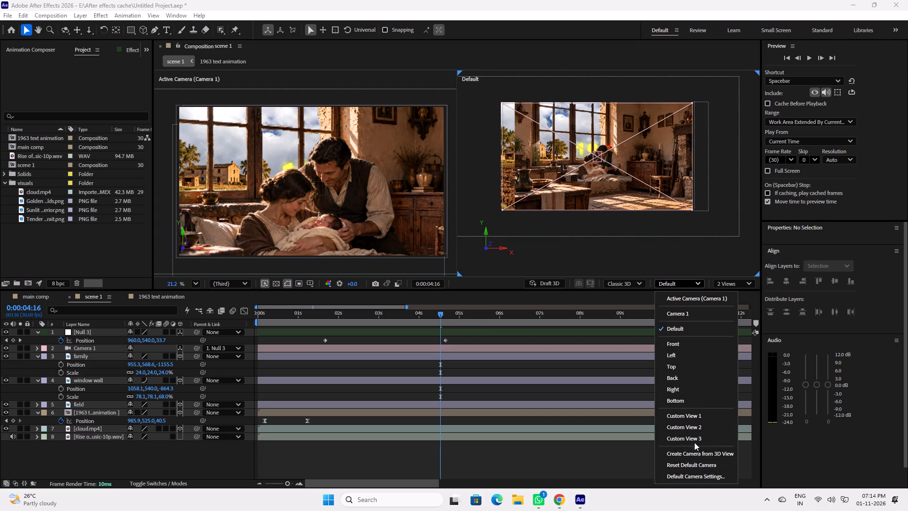
pyautogui.click(697, 426)
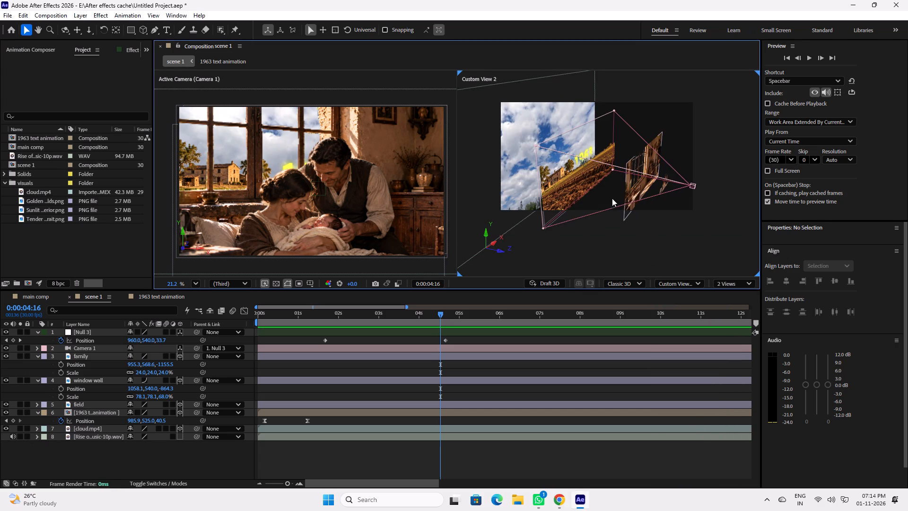
pyautogui.scroll(1, 310, 224)
pyautogui.scroll(-1, 306, 235)
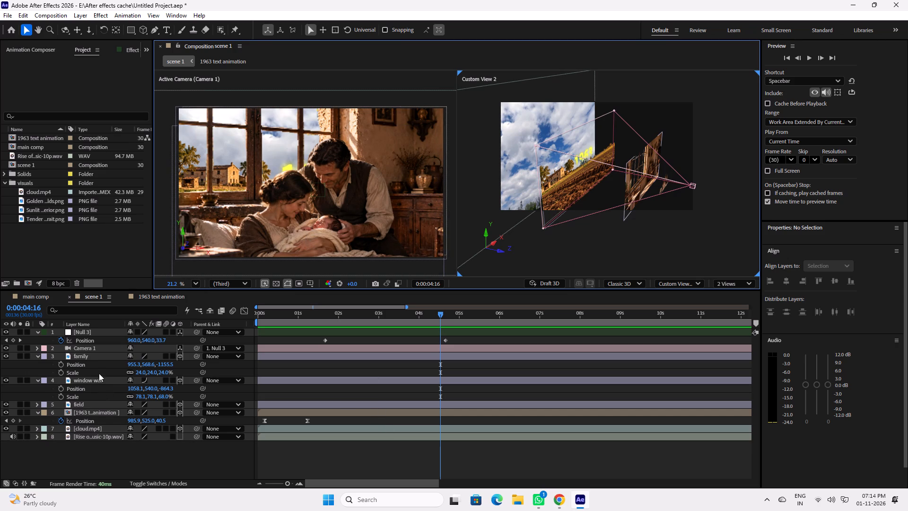
# Raise the family layer vertically in the active camera view to a Y position of about 543.3.
pyautogui.click(101, 358)
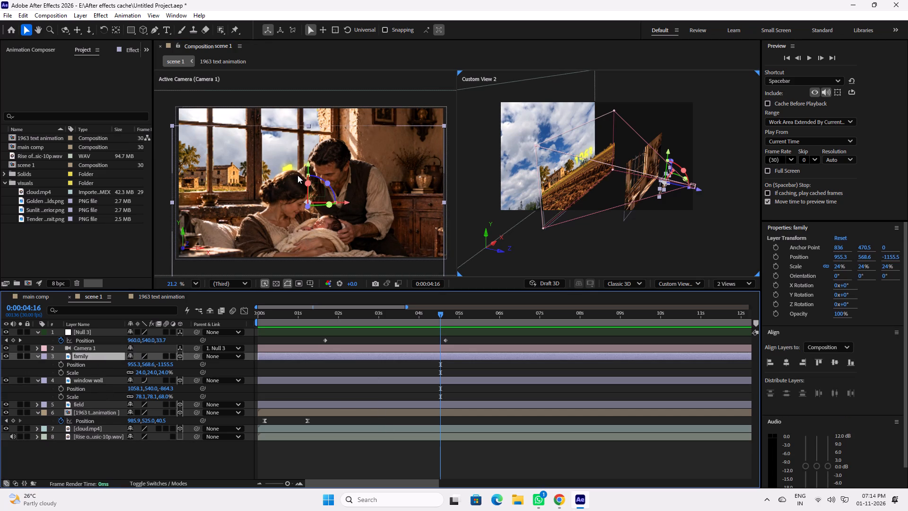
pyautogui.moveTo(307, 167); pyautogui.dragTo(309, 174)
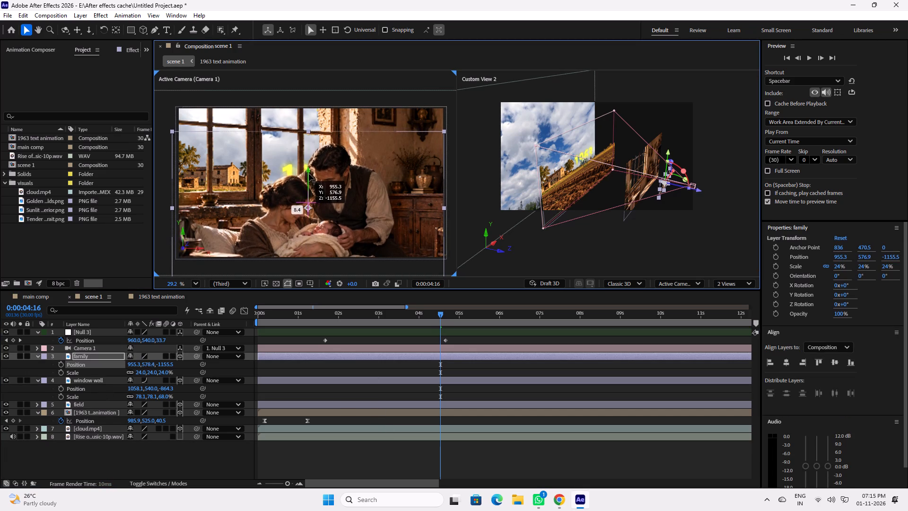
pyautogui.moveTo(309, 174); pyautogui.dragTo(311, 187)
pyautogui.hotkey('ctrl', 'z')
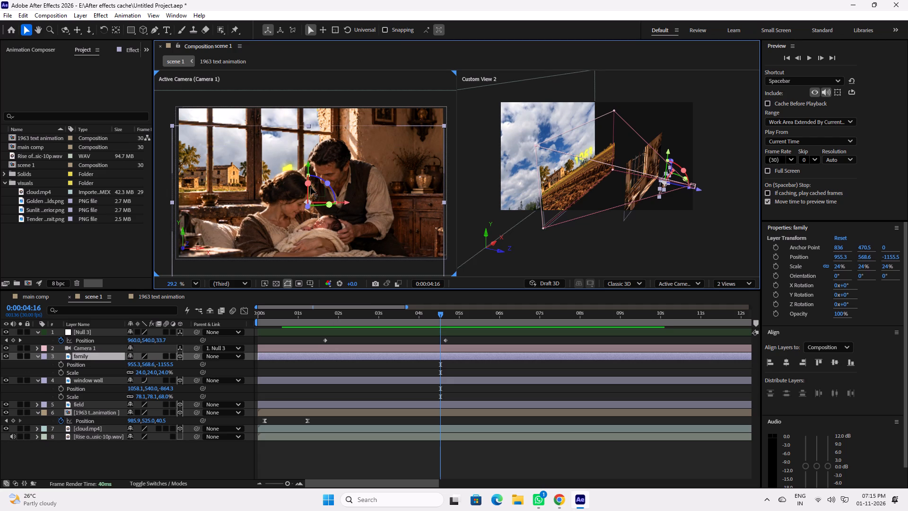
pyautogui.moveTo(308, 167); pyautogui.dragTo(309, 158)
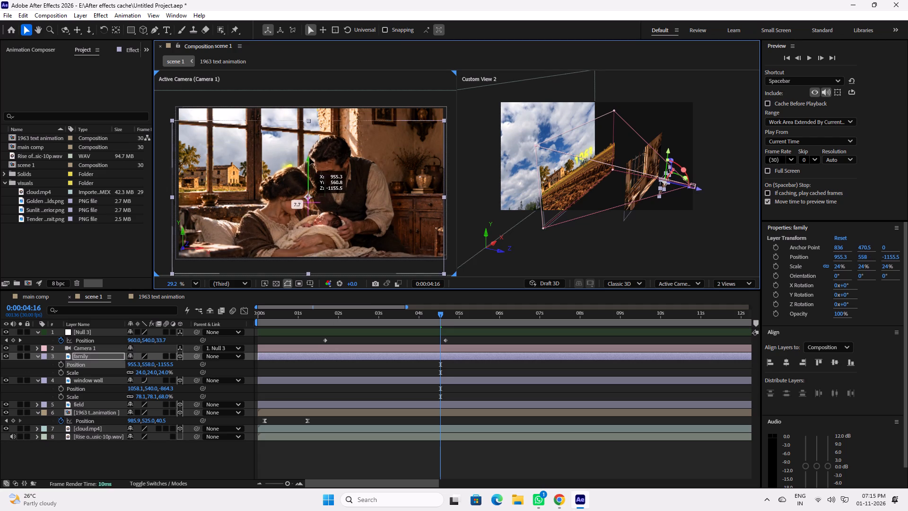
pyautogui.moveTo(309, 158); pyautogui.dragTo(312, 146)
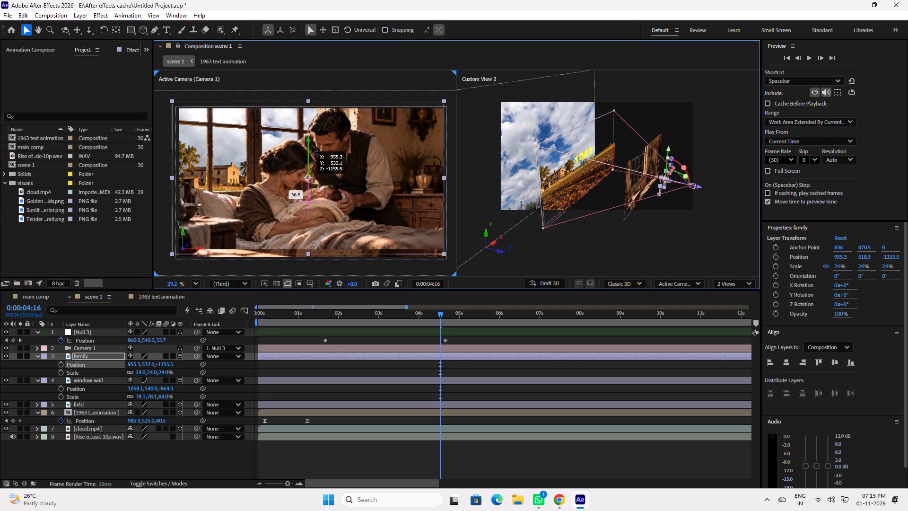
pyautogui.moveTo(312, 146); pyautogui.dragTo(312, 149)
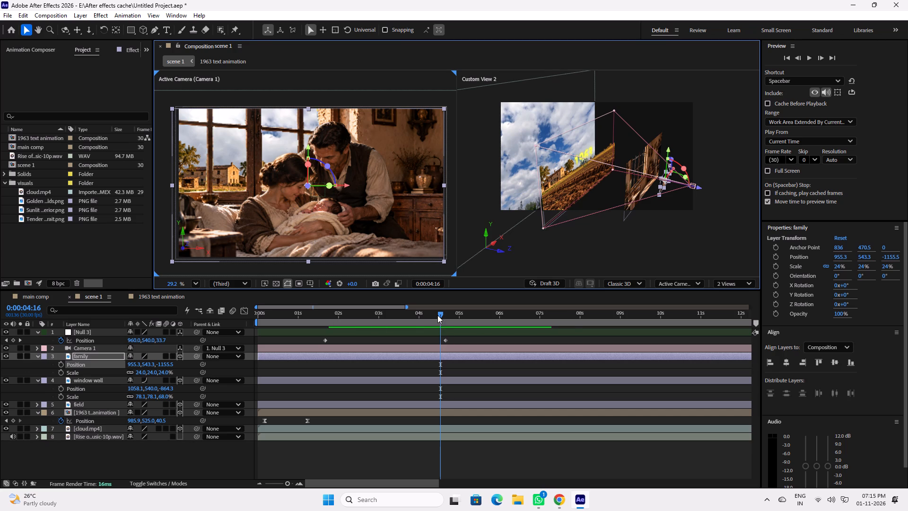
# Scrub the camera pull-back between about 0:00:02:15 and 0:00:04:08 to check the family layer's new position.
pyautogui.moveTo(437, 313); pyautogui.dragTo(362, 306)
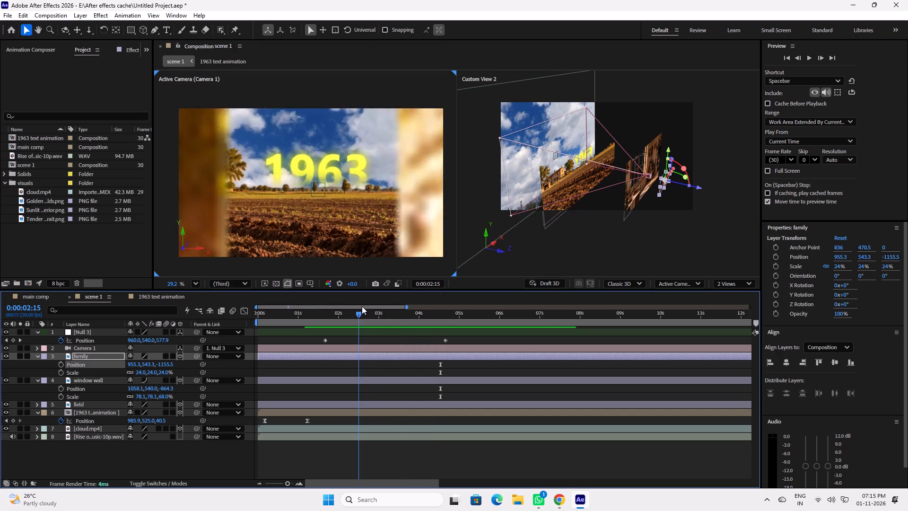
pyautogui.moveTo(362, 306); pyautogui.dragTo(414, 303)
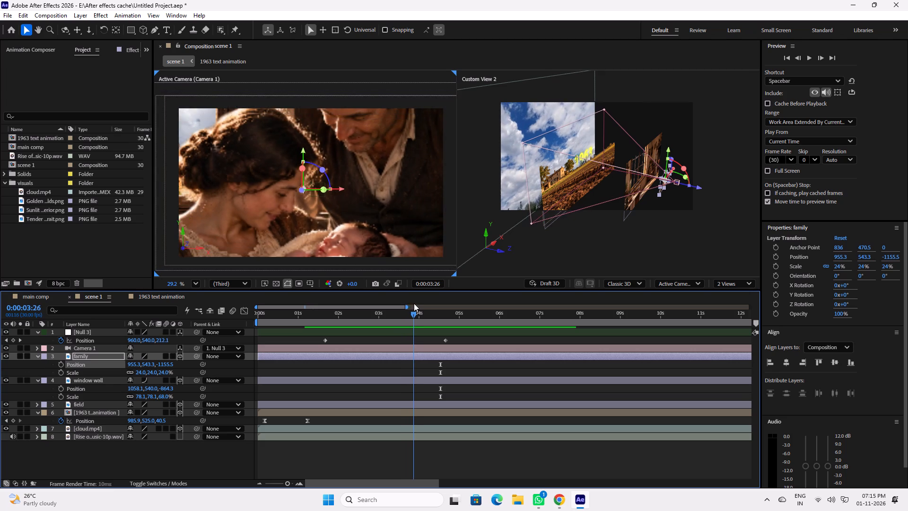
pyautogui.moveTo(414, 303); pyautogui.dragTo(429, 302)
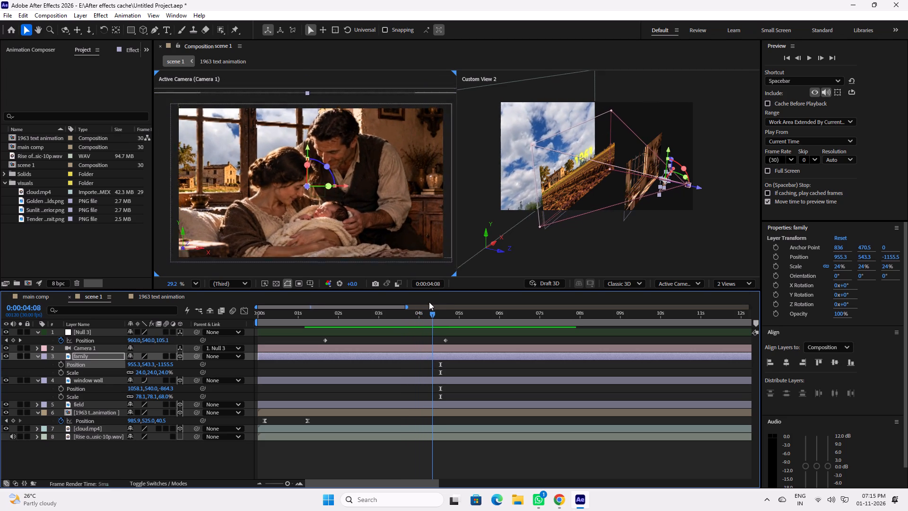
pyautogui.moveTo(429, 302); pyautogui.dragTo(393, 302)
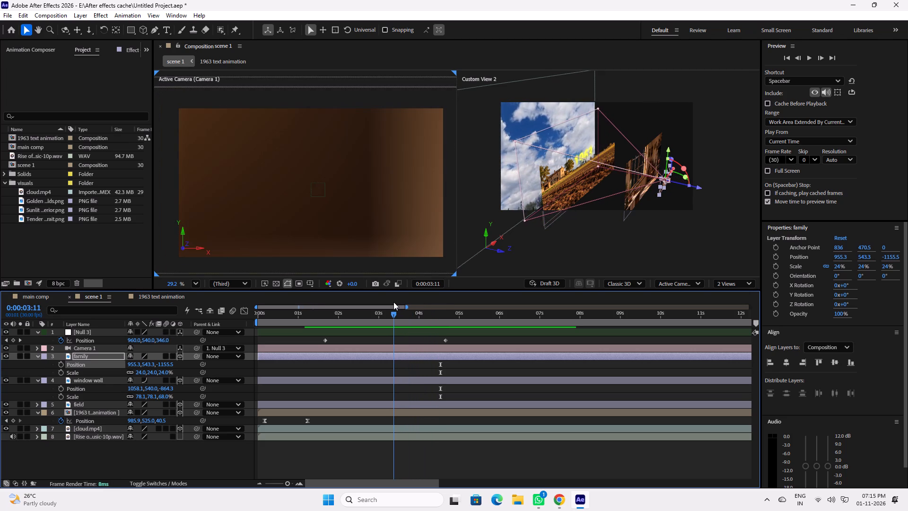
pyautogui.moveTo(393, 302); pyautogui.dragTo(419, 301)
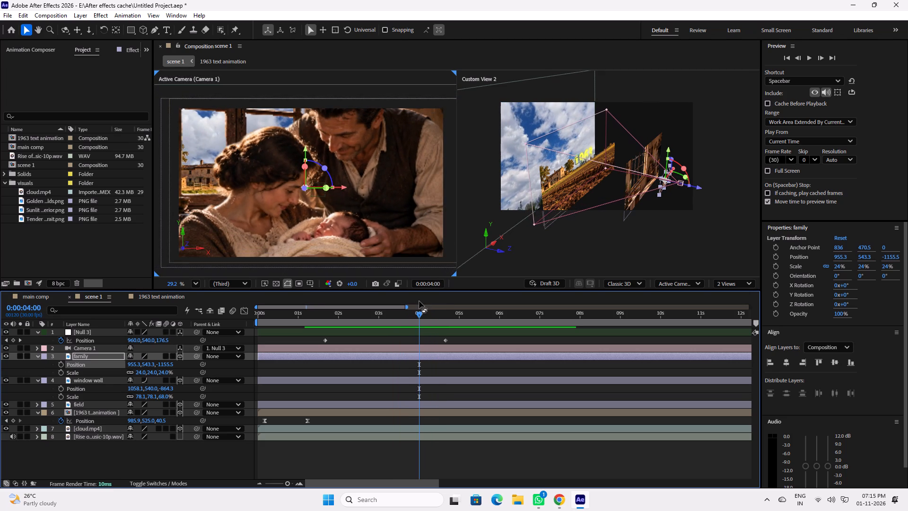
# Save the project.
pyautogui.hotkey('ctrl', 's')
# Play scene 1 from near its start and scrub around 0:00:04:00 to review the camera pull-back past the family layer.
pyautogui.moveTo(402, 311); pyautogui.dragTo(331, 314)
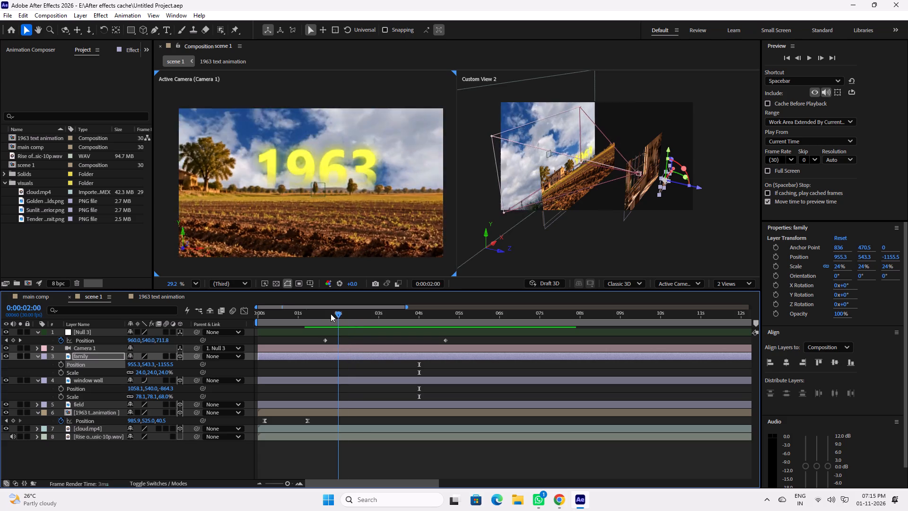
pyautogui.moveTo(331, 314); pyautogui.dragTo(265, 314)
pyautogui.press('space')
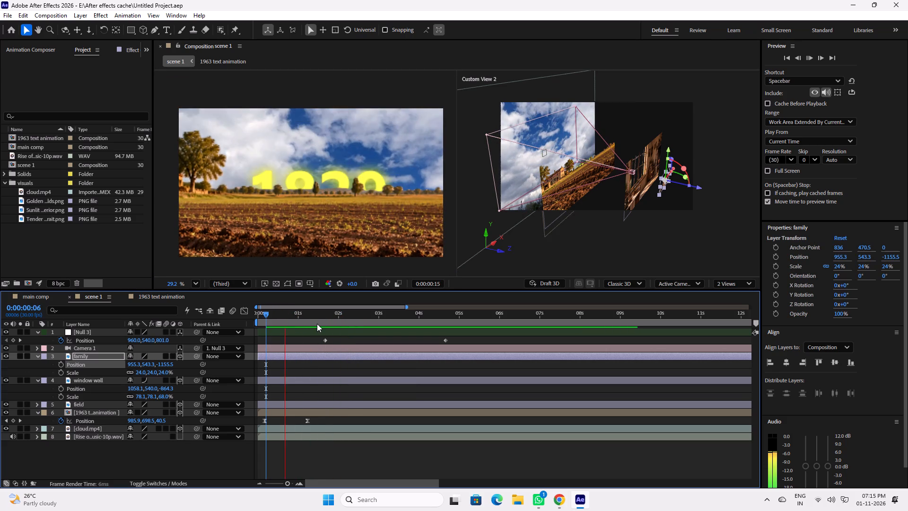
pyautogui.press('space')
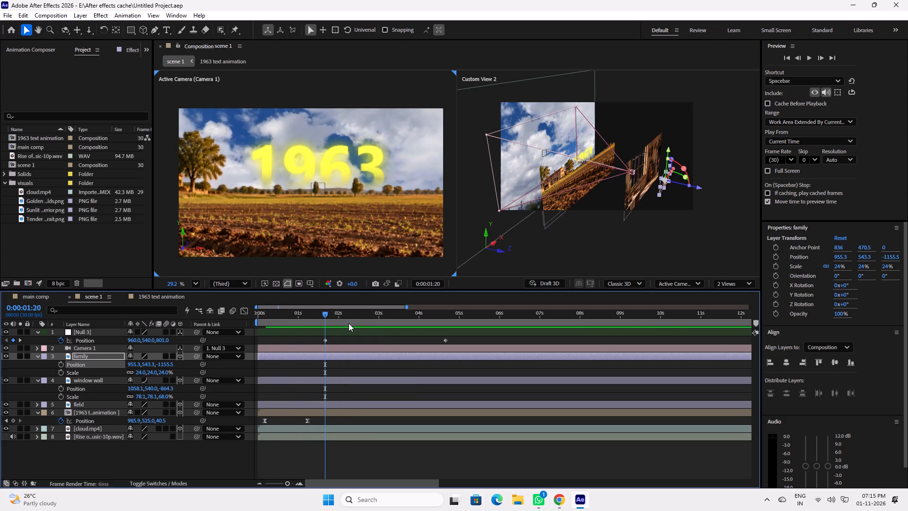
pyautogui.press('space')
pyautogui.press('space')
pyautogui.press('space')
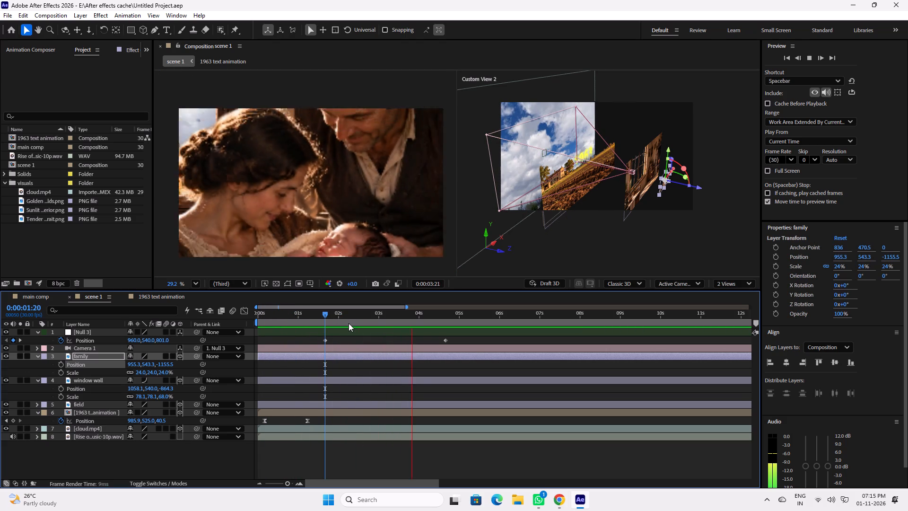
pyautogui.press('space')
pyautogui.moveTo(402, 317); pyautogui.dragTo(392, 317)
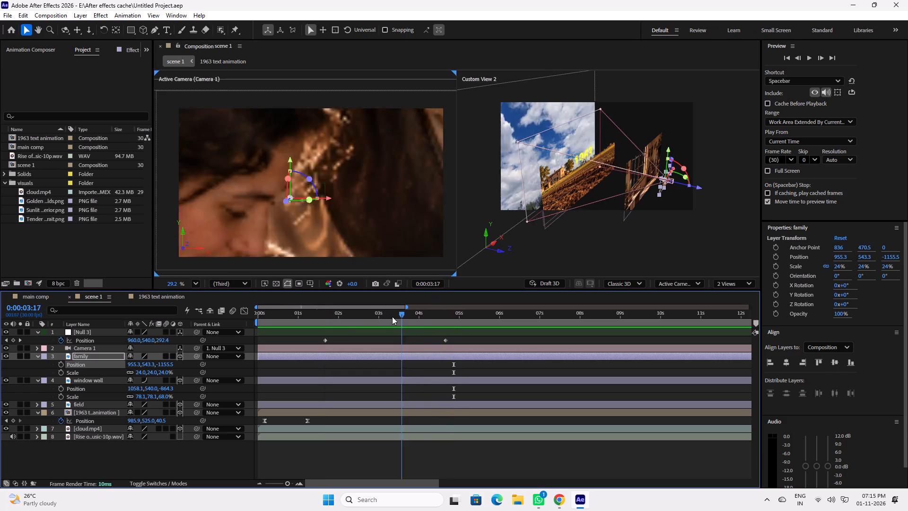
pyautogui.moveTo(392, 317); pyautogui.dragTo(420, 322)
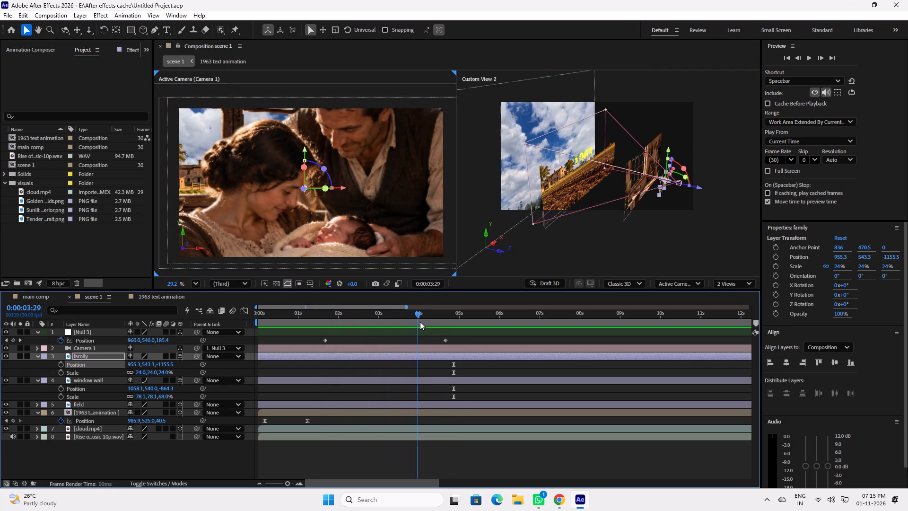
pyautogui.moveTo(420, 322); pyautogui.dragTo(421, 322)
# Apply Easy Ease to both of Null 3's position keyframes.
pyautogui.moveTo(455, 339); pyautogui.dragTo(401, 346)
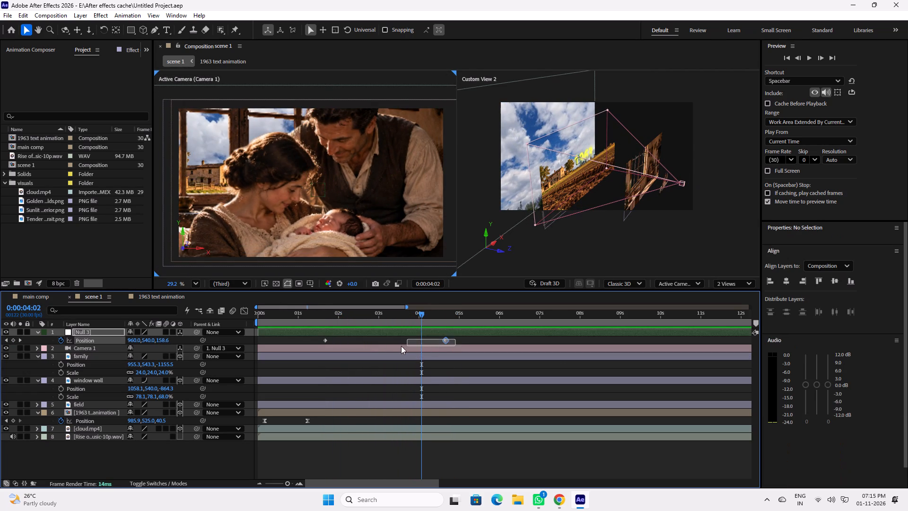
pyautogui.moveTo(401, 346); pyautogui.dragTo(295, 339)
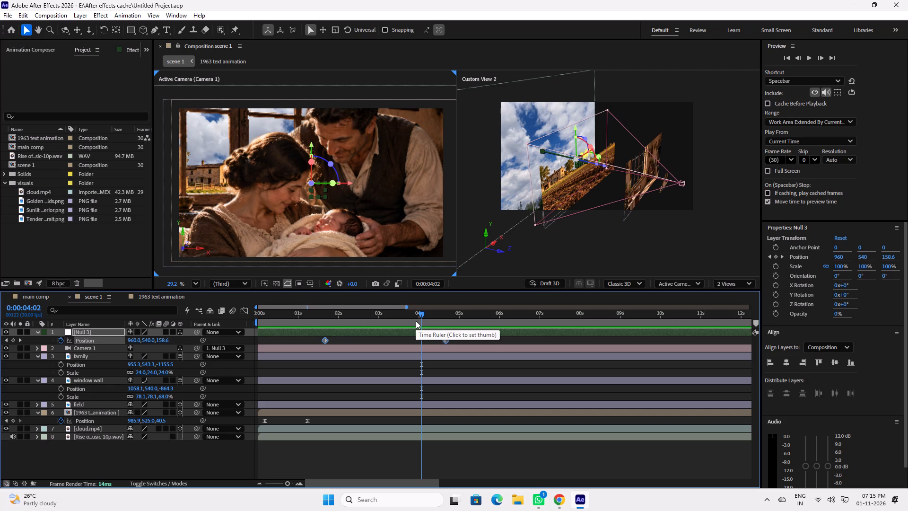
pyautogui.press('F9')
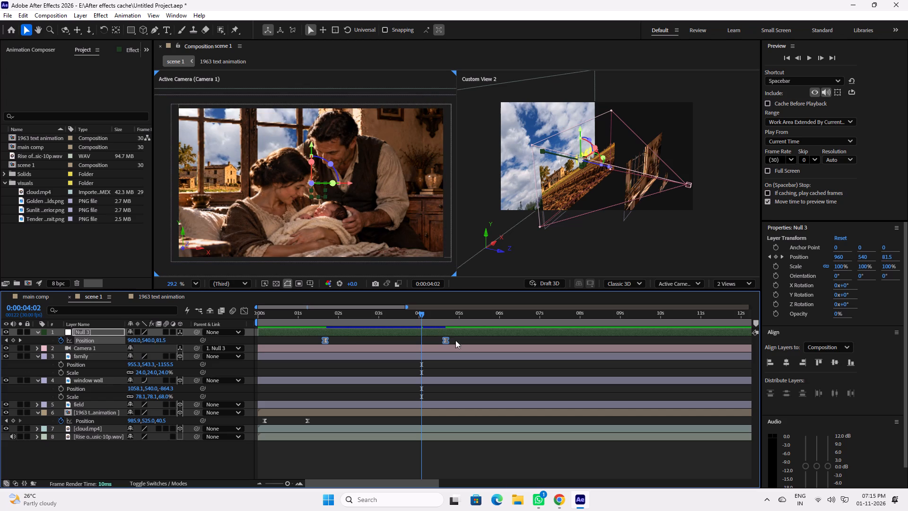
# Play scene 1 from 0:00:00:03 to review the eased camera pull-back.
pyautogui.moveTo(288, 314); pyautogui.dragTo(262, 316)
pyautogui.press('space')
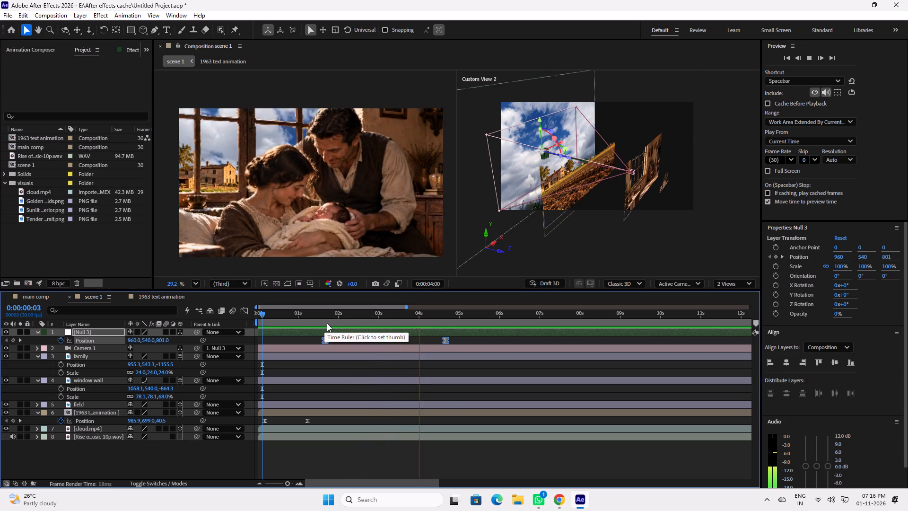
pyautogui.press('space')
# In the speed graph, set the incoming and outgoing velocity influence of Null 3's second position keyframe to 65%.
pyautogui.click(243, 309)
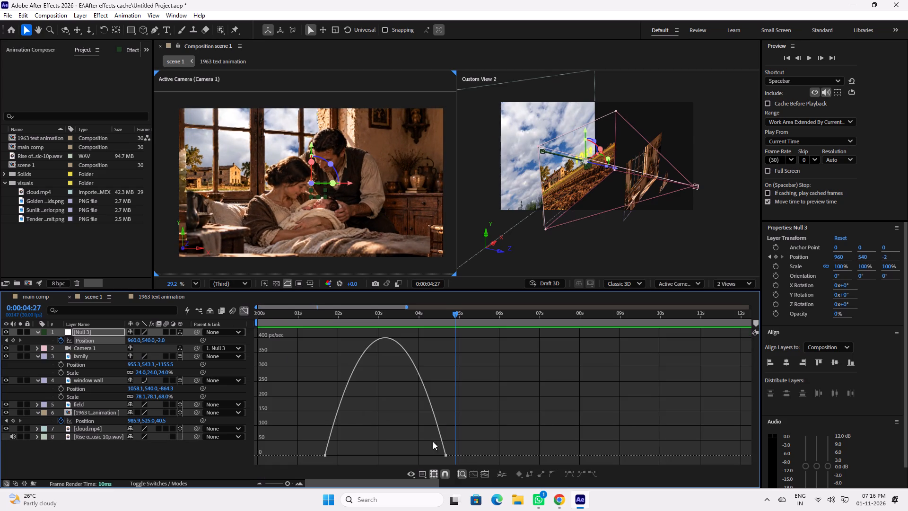
pyautogui.doubleClick(447, 456)
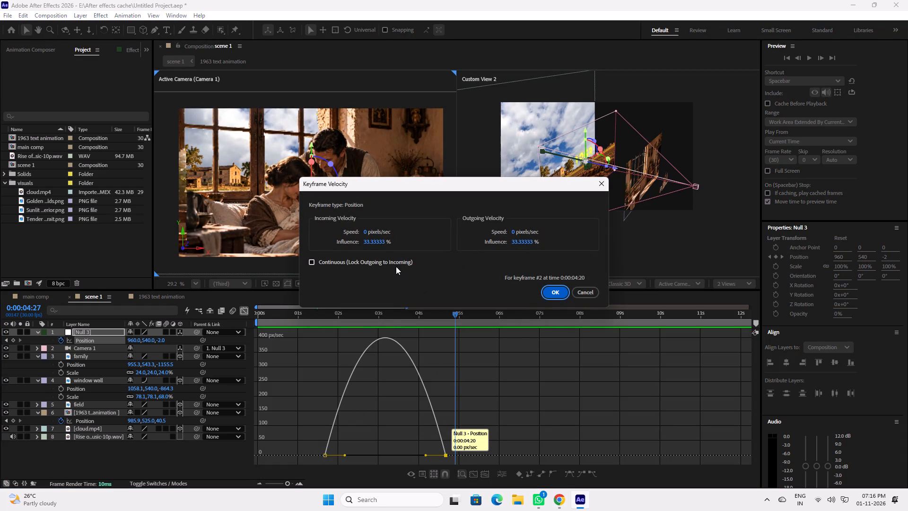
pyautogui.click(381, 244)
pyautogui.write('65')
pyautogui.click(528, 244)
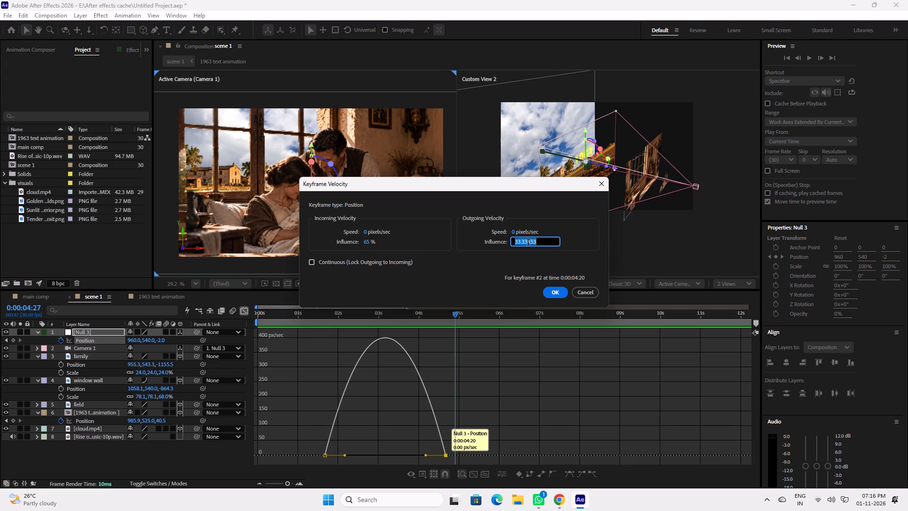
pyautogui.press('6')
pyautogui.press('5')
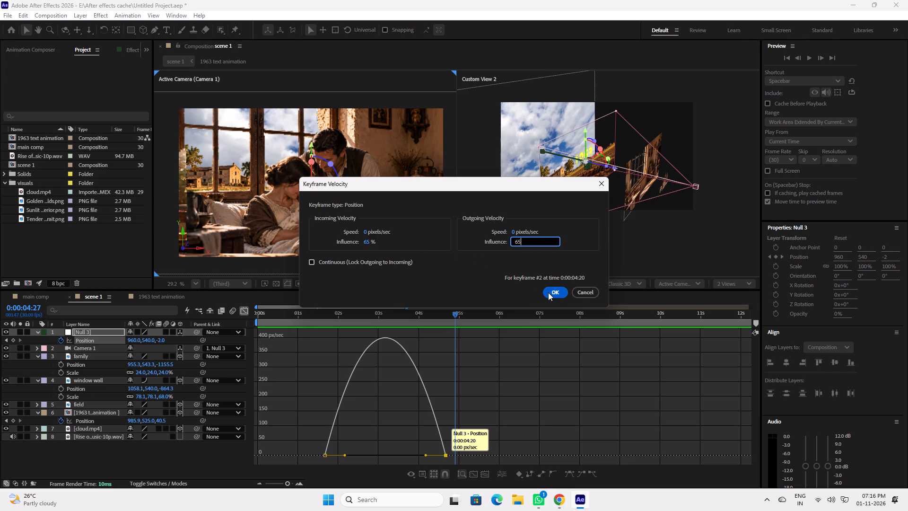
pyautogui.click(555, 295)
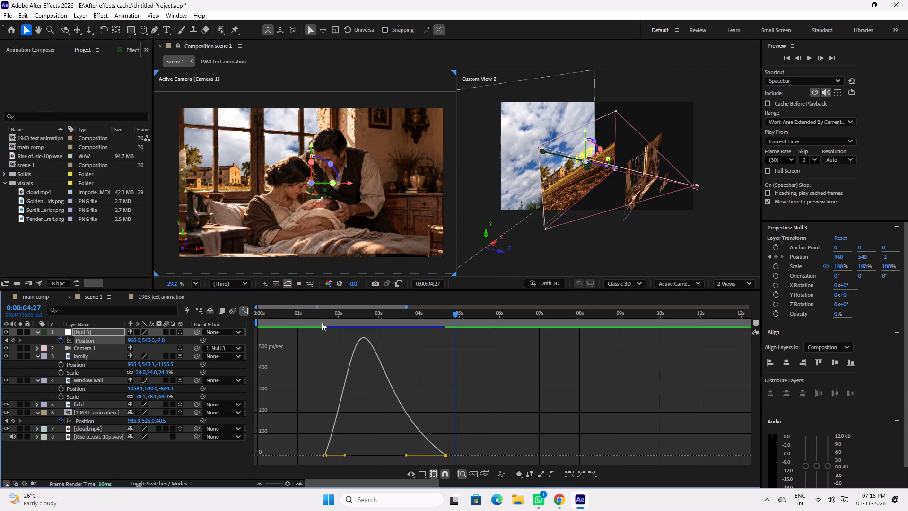
# Play the pull-back from 0:00:00:29 to review the new easing, ending at 0:00:04:16.
pyautogui.click(297, 317)
pyautogui.press('space')
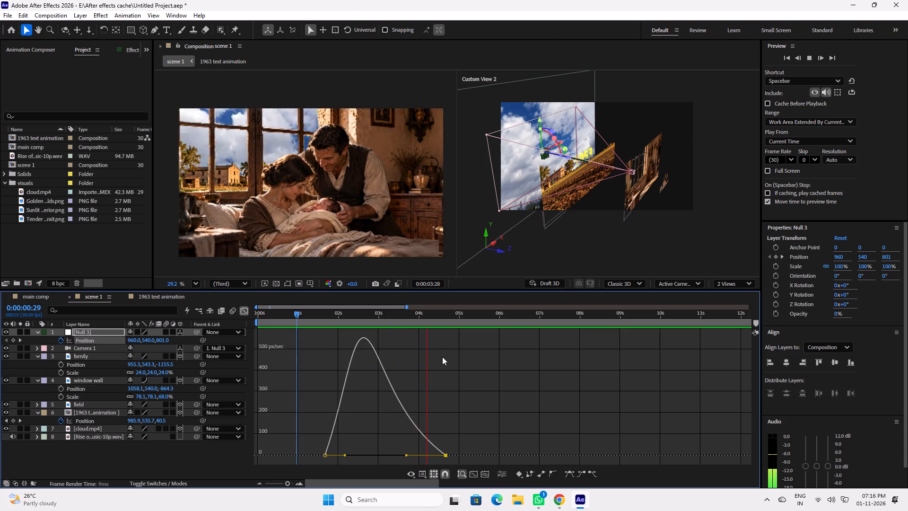
pyautogui.press('space')
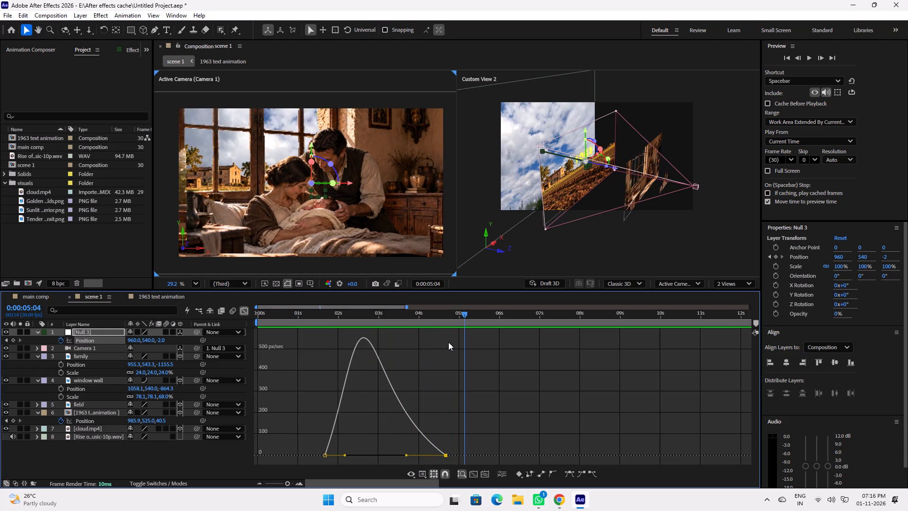
pyautogui.moveTo(448, 318); pyautogui.dragTo(441, 318)
# Close the graph editor and scale the family layer to 28% so it fills the frame at the end of the pull-back.
pyautogui.click(325, 243)
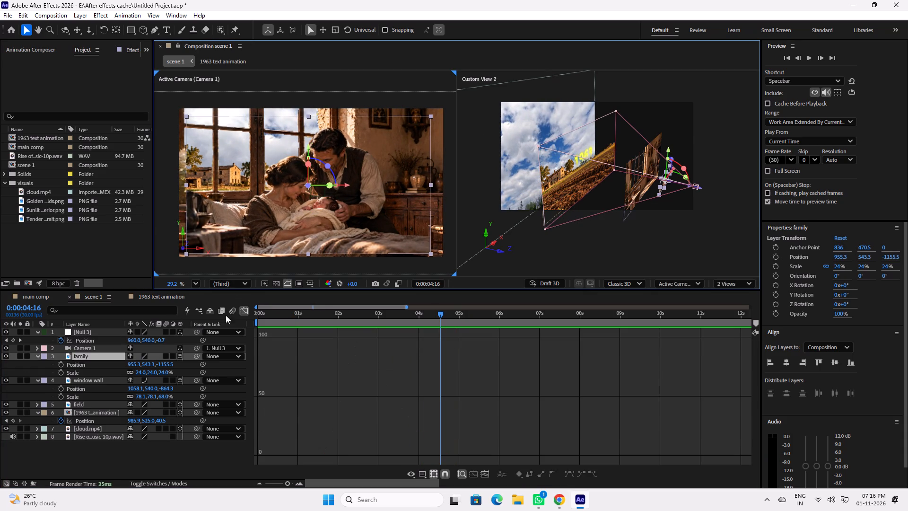
pyautogui.click(241, 308)
pyautogui.moveTo(414, 318); pyautogui.dragTo(408, 318)
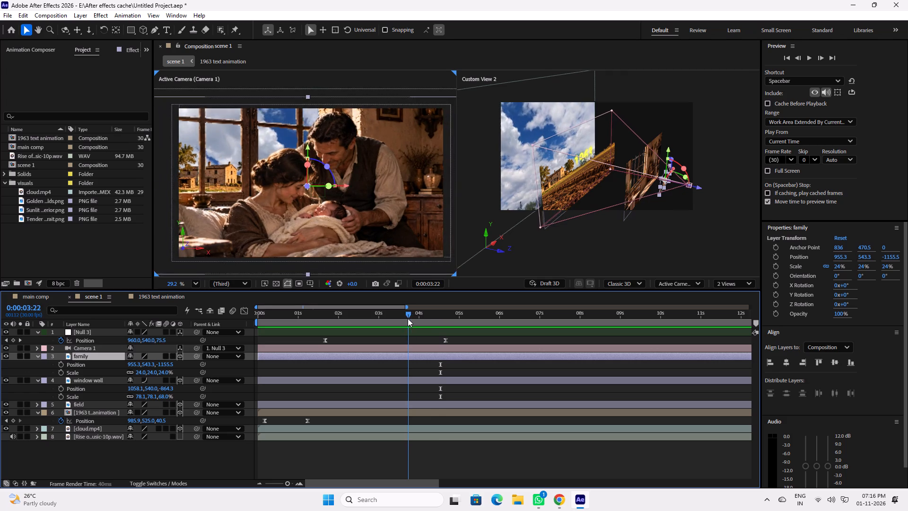
pyautogui.moveTo(408, 318); pyautogui.dragTo(448, 318)
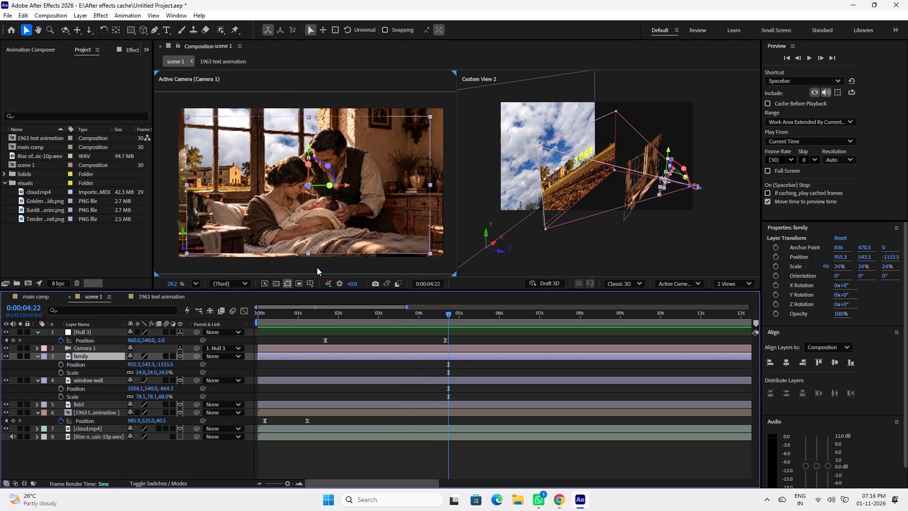
pyautogui.moveTo(437, 316); pyautogui.dragTo(393, 317)
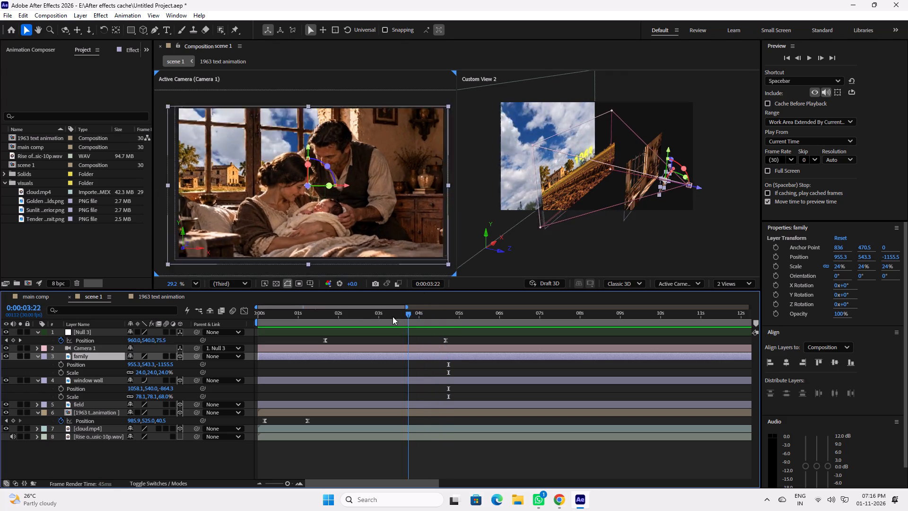
pyautogui.moveTo(393, 317); pyautogui.dragTo(383, 316)
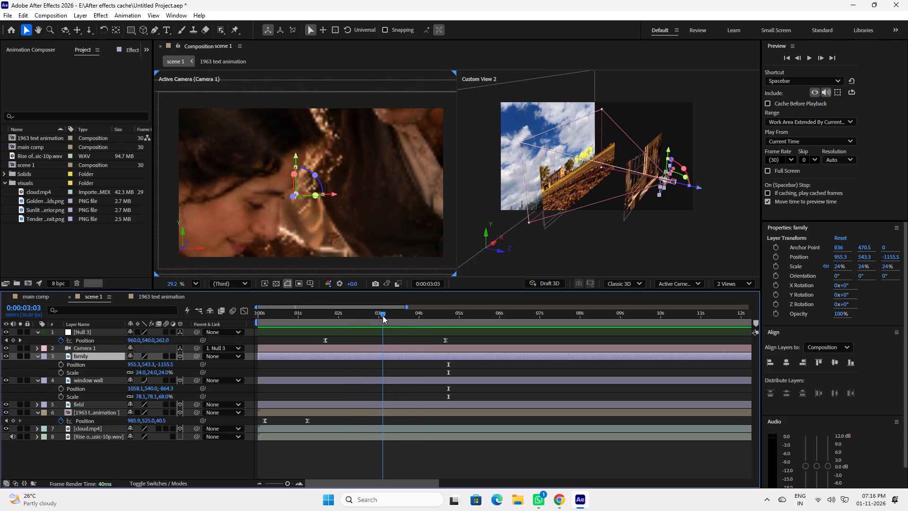
pyautogui.moveTo(383, 316); pyautogui.dragTo(413, 317)
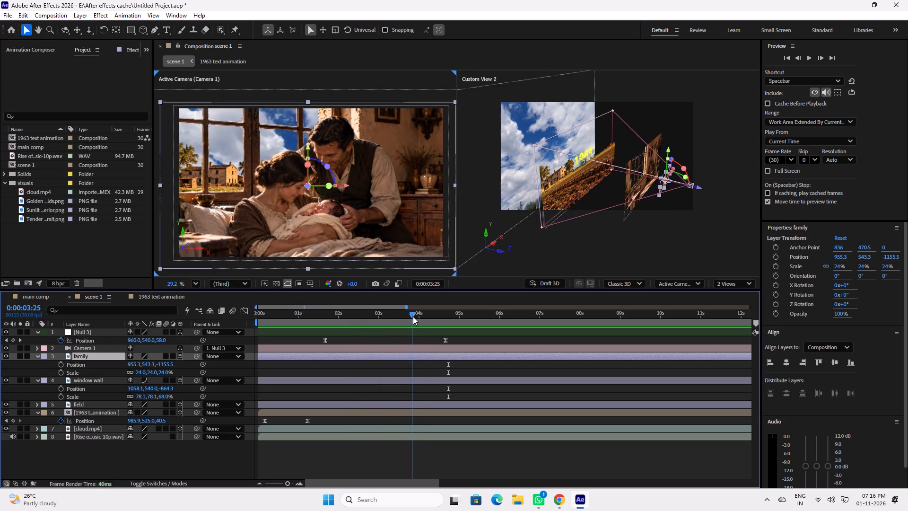
pyautogui.moveTo(413, 317); pyautogui.dragTo(421, 317)
pyautogui.moveTo(421, 317); pyautogui.dragTo(430, 317)
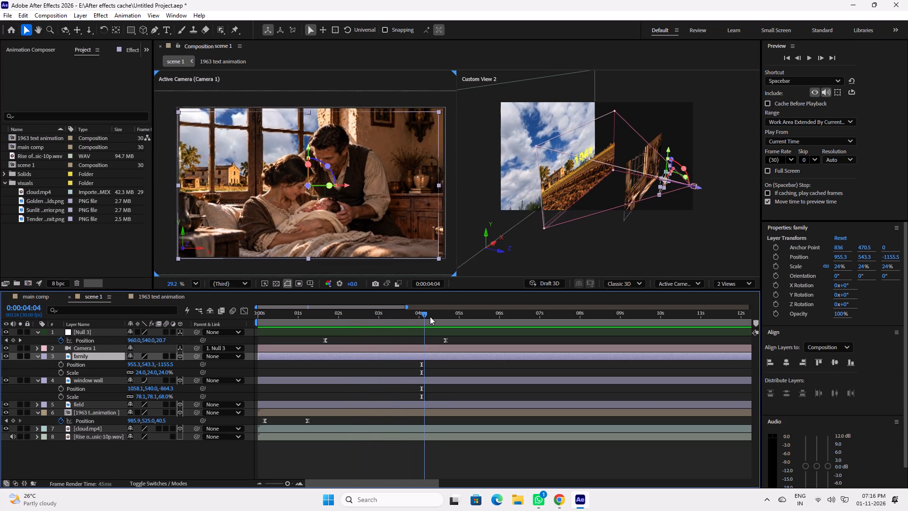
pyautogui.moveTo(430, 317); pyautogui.dragTo(440, 318)
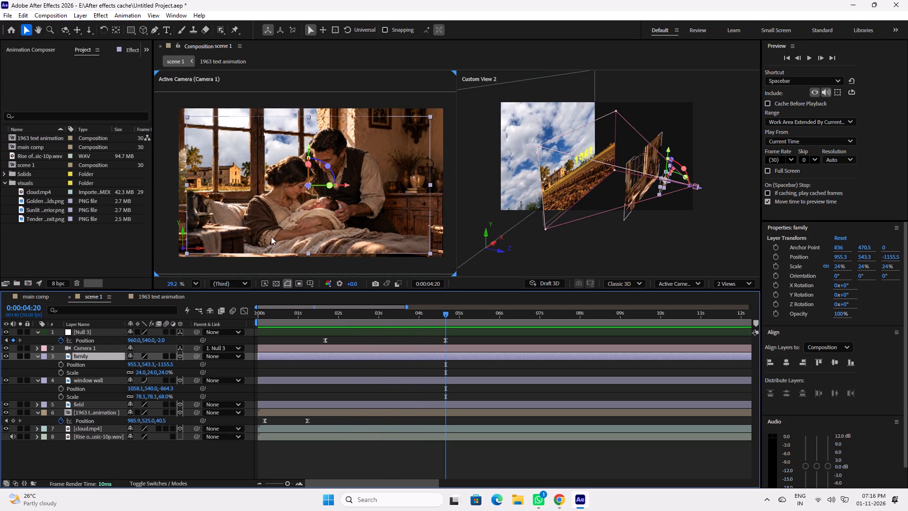
pyautogui.press('s')
pyautogui.press('s')
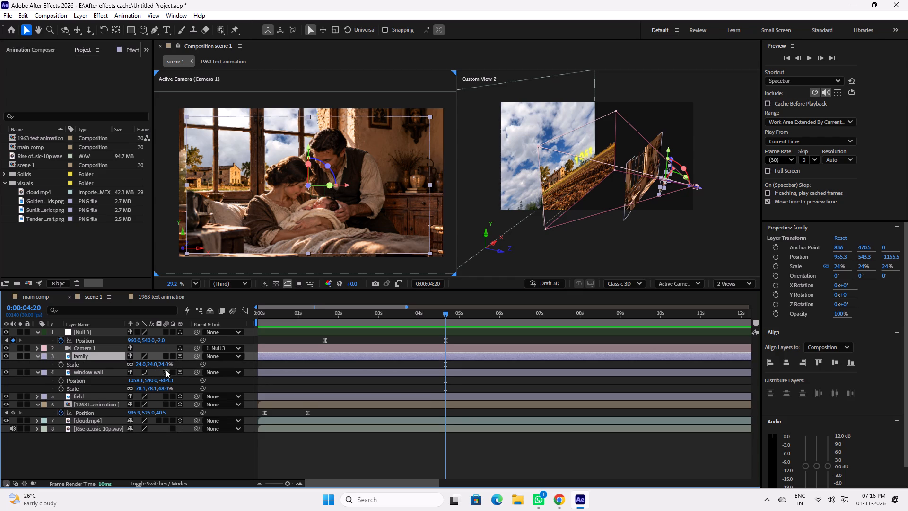
pyautogui.click(164, 365)
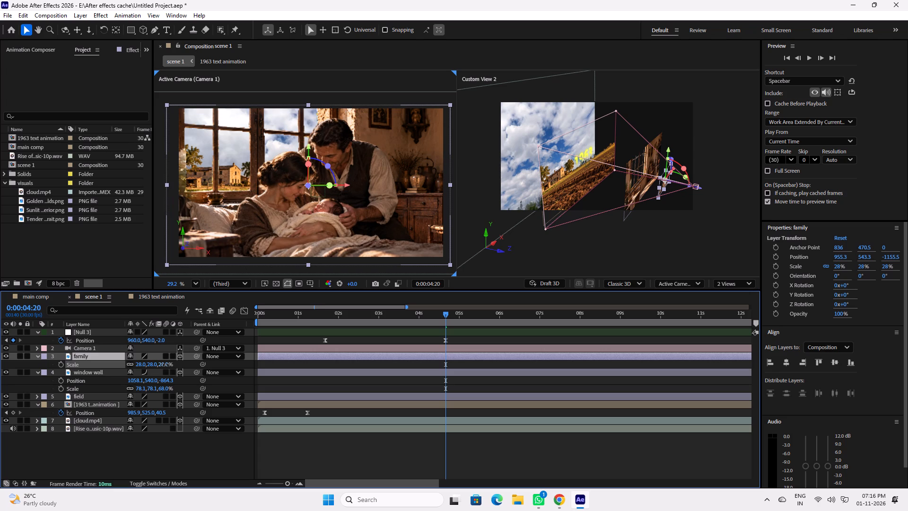
# Check the rescaled family layer between about 0:00:02:24 and 0:00:03:28, and save the project.
pyautogui.moveTo(402, 312); pyautogui.dragTo(393, 313)
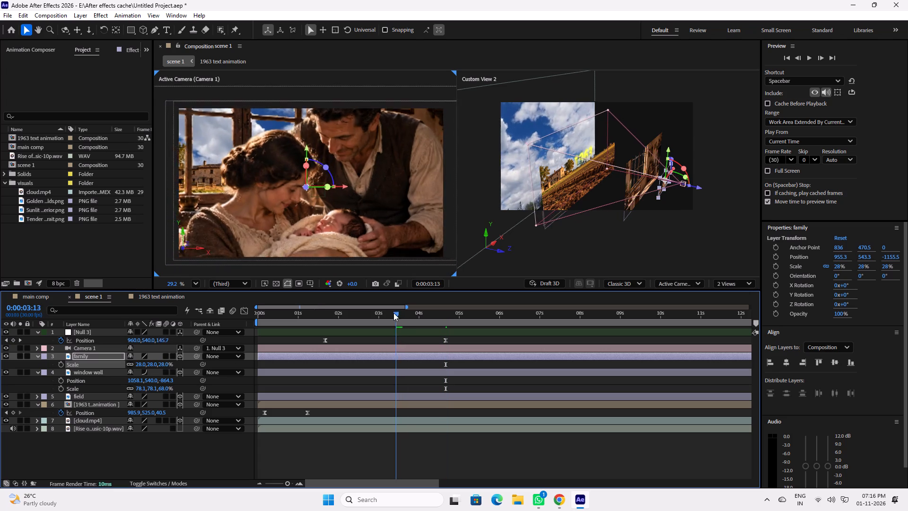
pyautogui.moveTo(393, 313); pyautogui.dragTo(372, 322)
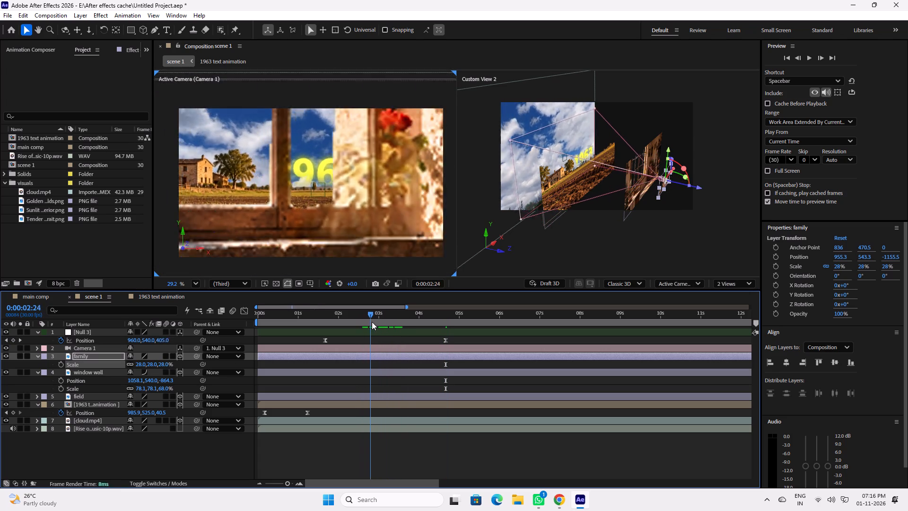
pyautogui.moveTo(372, 322); pyautogui.dragTo(417, 319)
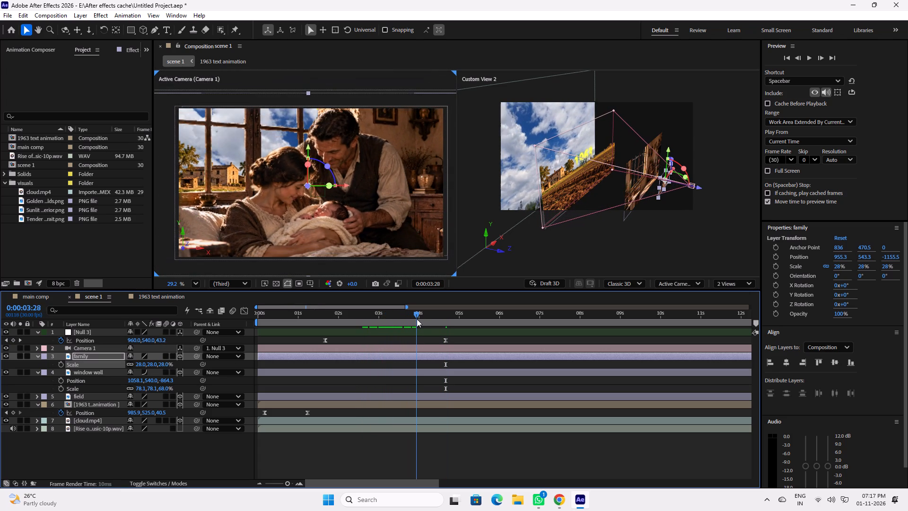
pyautogui.moveTo(417, 319); pyautogui.dragTo(418, 319)
pyautogui.hotkey('ctrl', 's')
# Play scene 1 from its start and again from 0:00:02:01 to review the whole camera pull-back.
pyautogui.moveTo(397, 317); pyautogui.dragTo(265, 319)
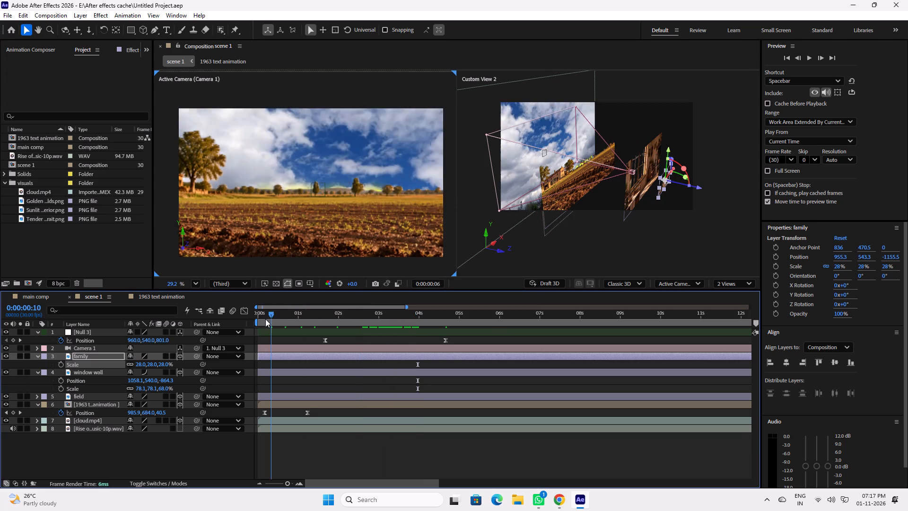
pyautogui.moveTo(265, 319); pyautogui.dragTo(264, 319)
pyautogui.press('space')
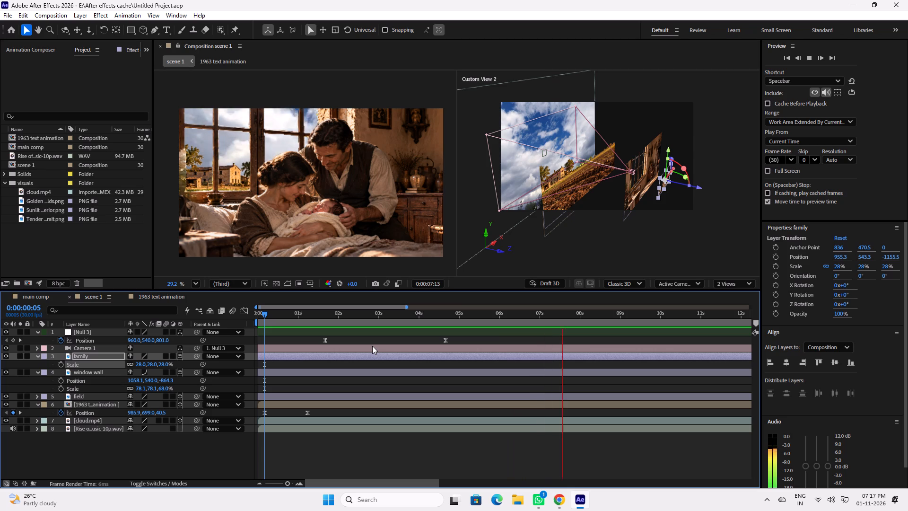
pyautogui.moveTo(323, 315); pyautogui.dragTo(267, 319)
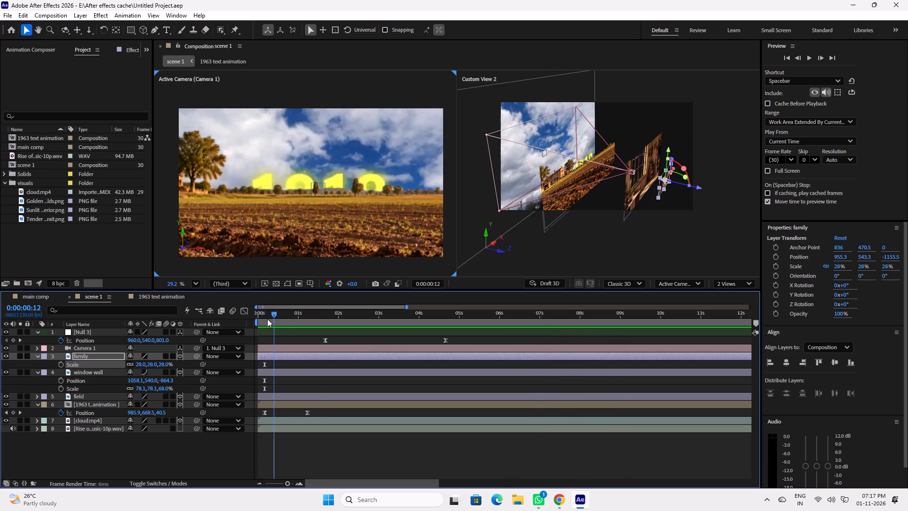
pyautogui.moveTo(267, 319); pyautogui.dragTo(243, 320)
pyautogui.press('space')
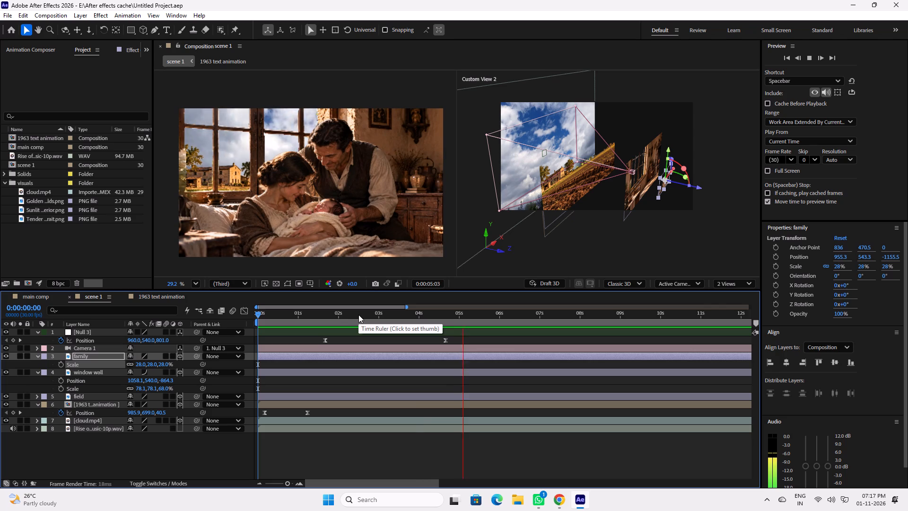
pyautogui.press('space')
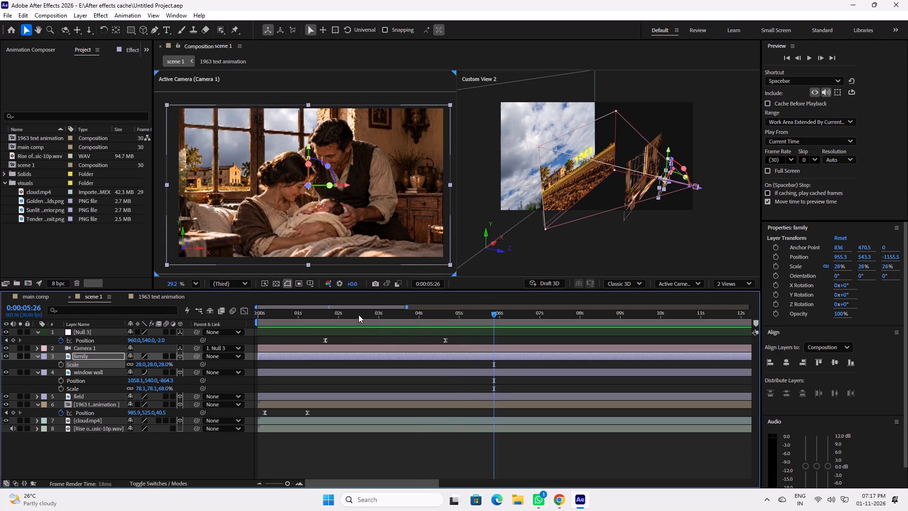
pyautogui.moveTo(313, 317); pyautogui.dragTo(301, 318)
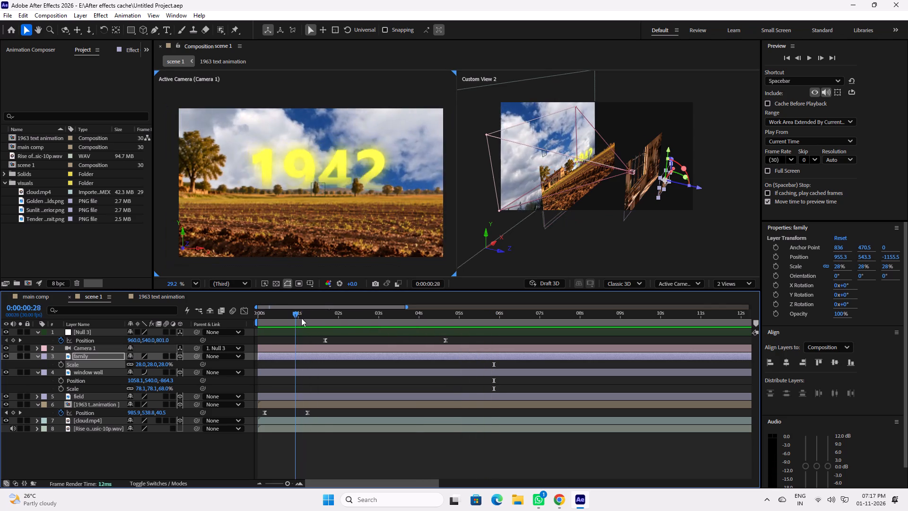
pyautogui.moveTo(301, 318); pyautogui.dragTo(340, 319)
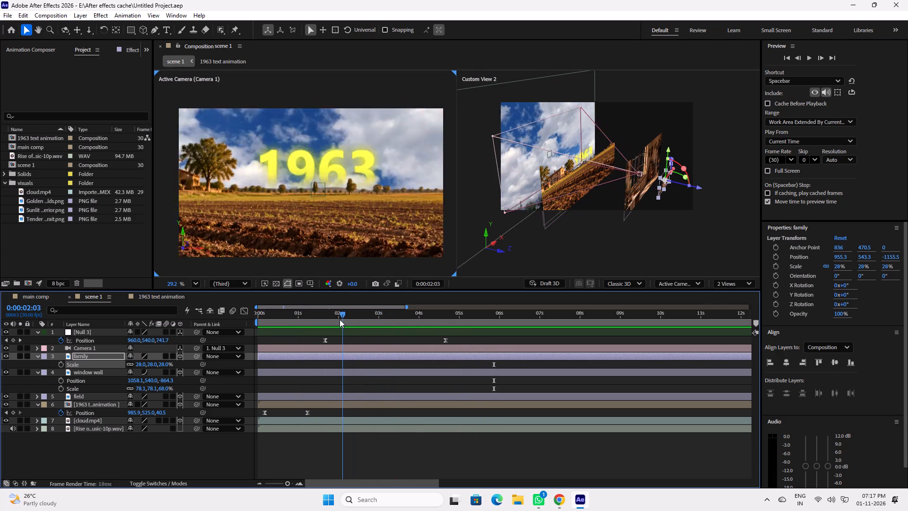
pyautogui.moveTo(340, 319); pyautogui.dragTo(339, 319)
pyautogui.press('space')
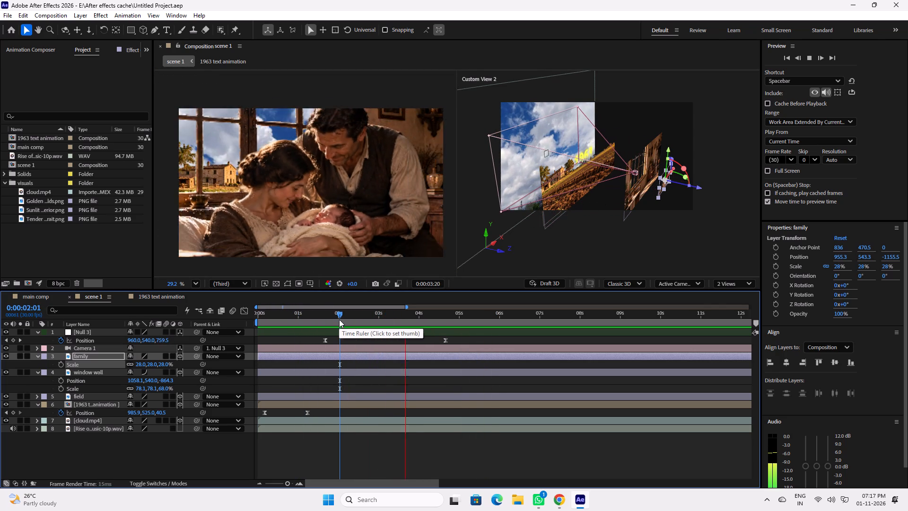
pyautogui.press('space')
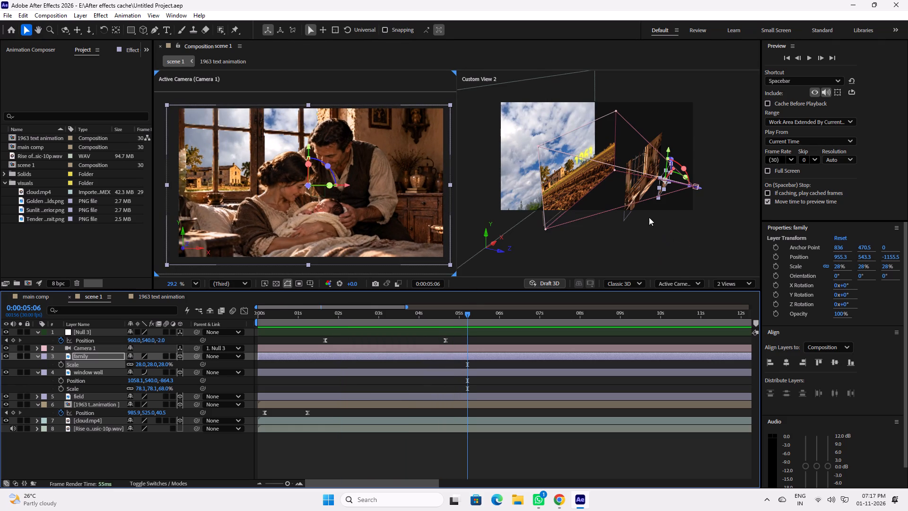
# Switch the Custom View 2 view to Top, with the camera, its null's path and all scene layers in frame.
pyautogui.click(478, 332)
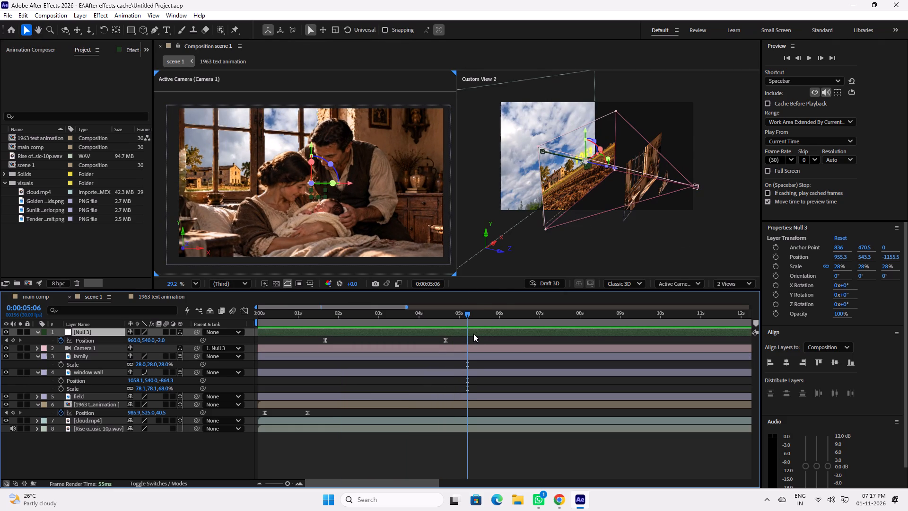
pyautogui.click(445, 339)
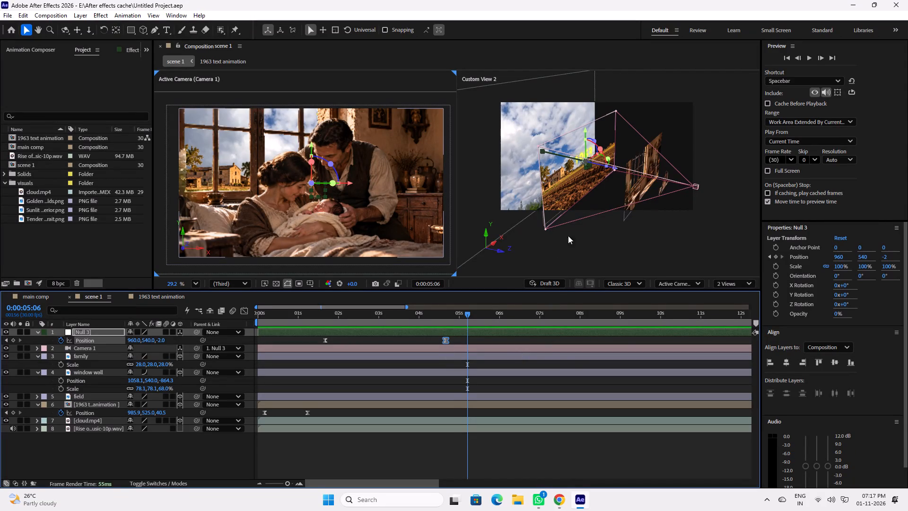
pyautogui.click(727, 284)
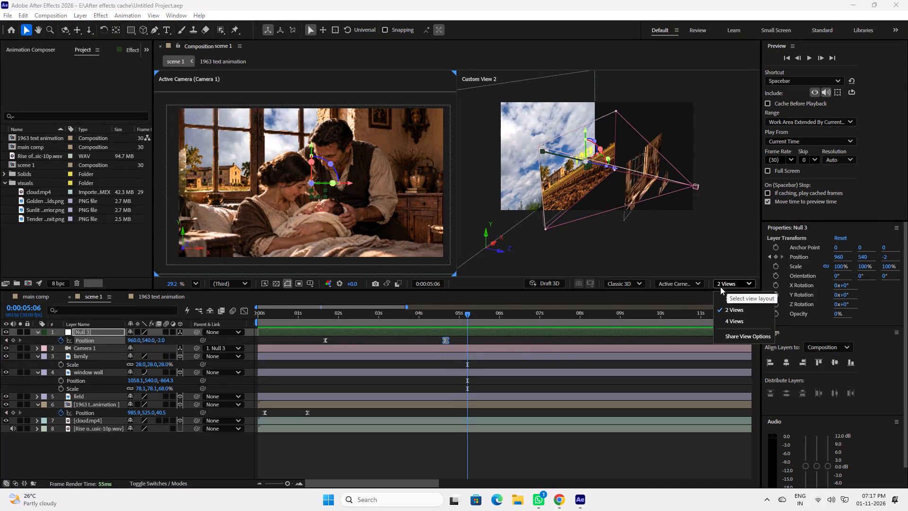
pyautogui.click(681, 226)
pyautogui.click(692, 283)
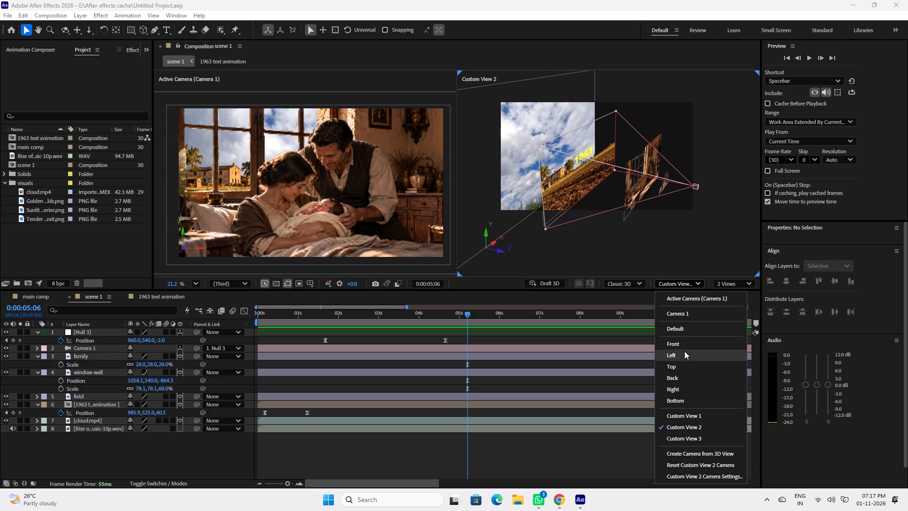
pyautogui.click(689, 367)
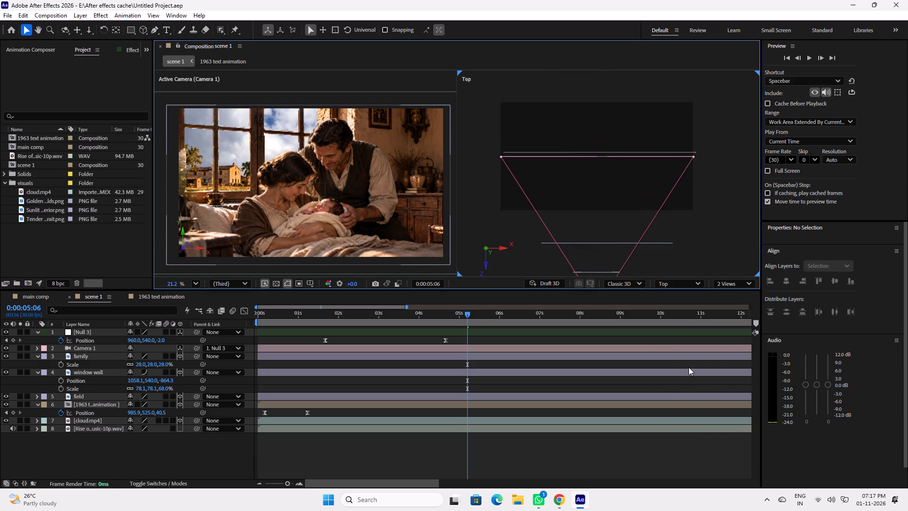
pyautogui.scroll(-11, 618, 220)
pyautogui.press('space')
pyautogui.press('space')
pyautogui.press('space')
pyautogui.press('space')
pyautogui.press('space')
pyautogui.press('space')
pyautogui.press('space')
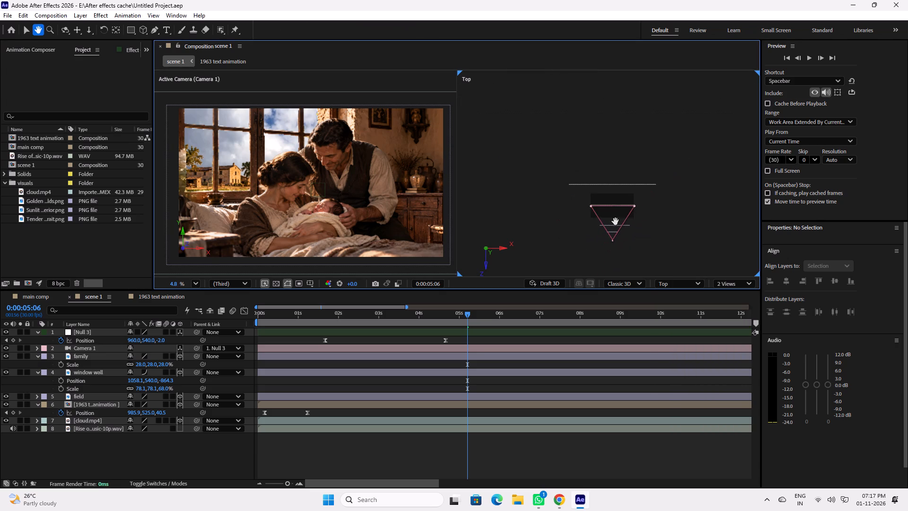
pyautogui.moveTo(615, 219); pyautogui.dragTo(618, 197)
pyautogui.scroll(6, 618, 196)
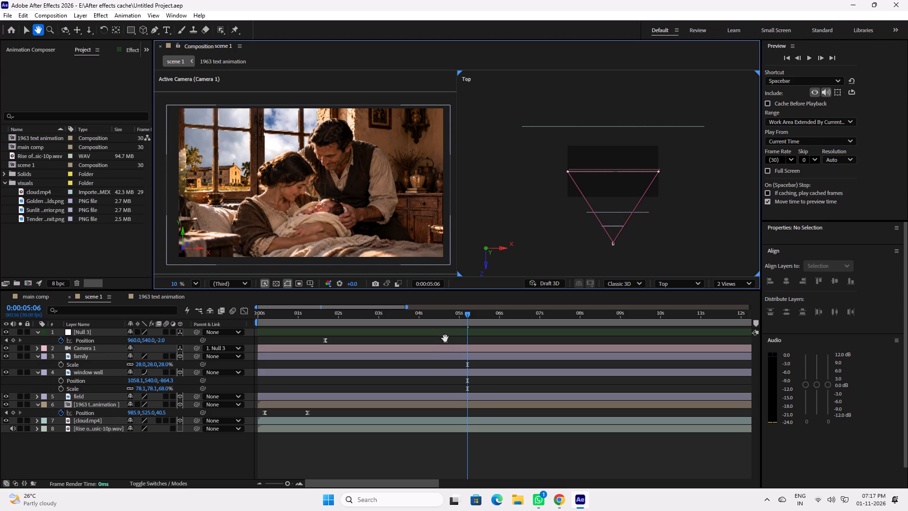
pyautogui.click(29, 25)
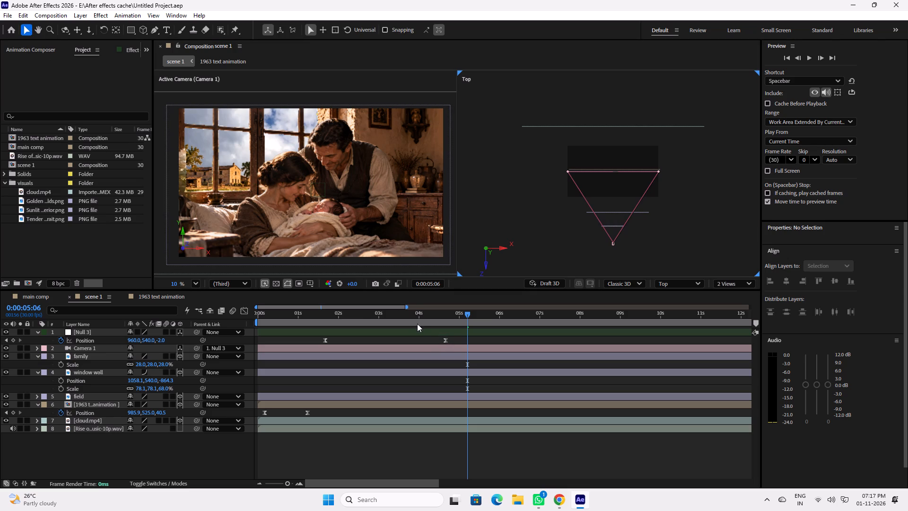
# In the Top view, bend Null 3's motion path with the Pen tool by pulling a curve handle from its first position keyframe.
pyautogui.click(421, 330)
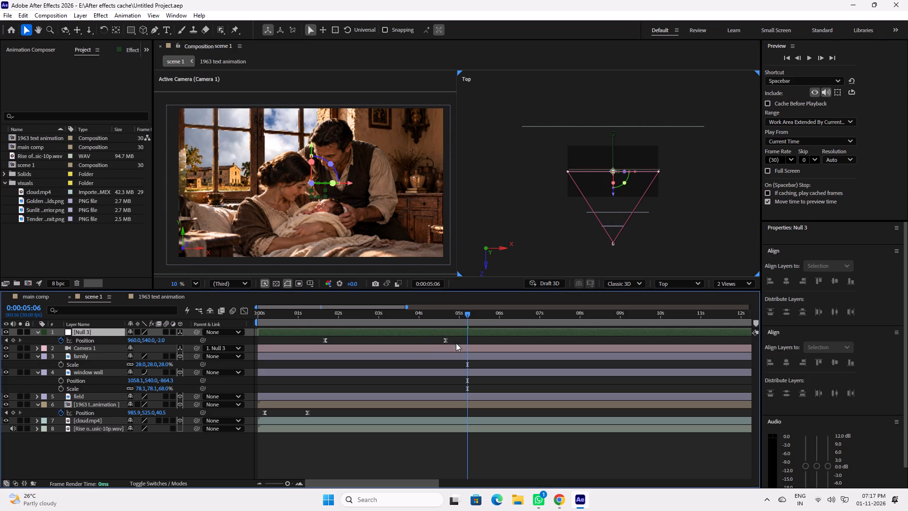
pyautogui.click(446, 341)
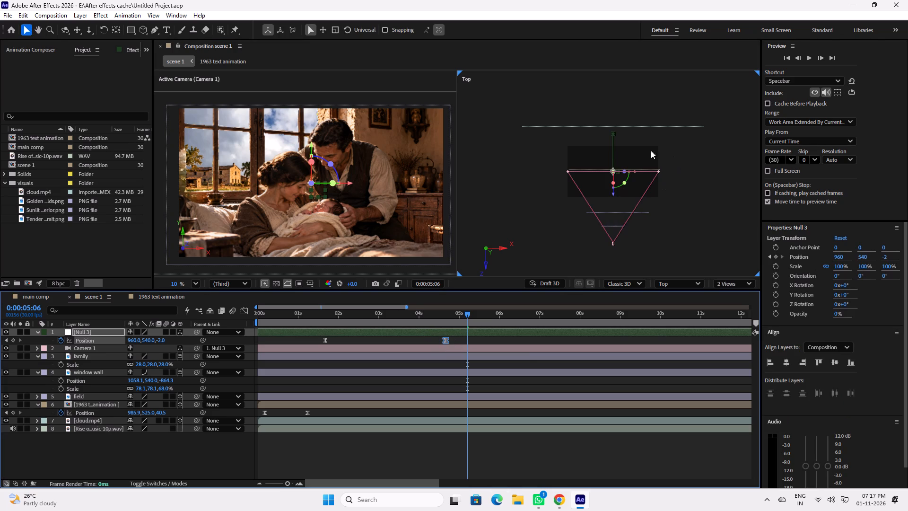
pyautogui.click(152, 31)
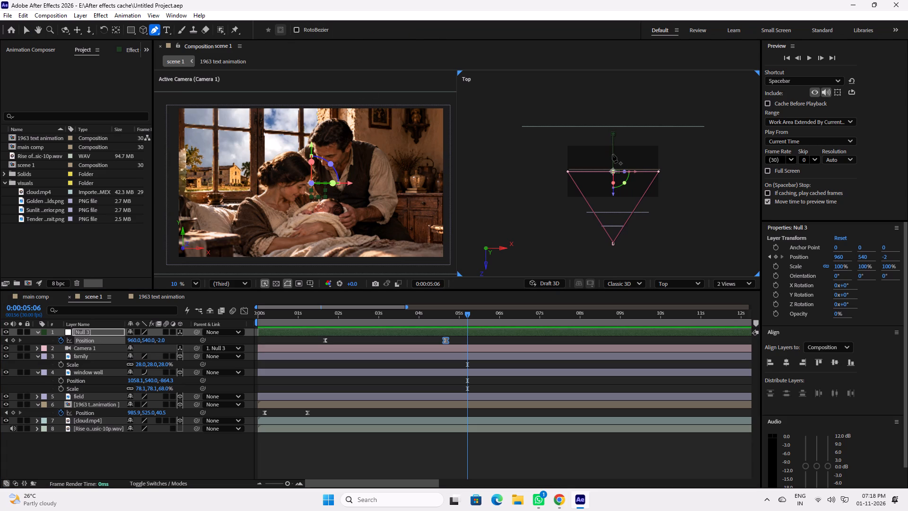
pyautogui.moveTo(613, 156); pyautogui.dragTo(605, 156)
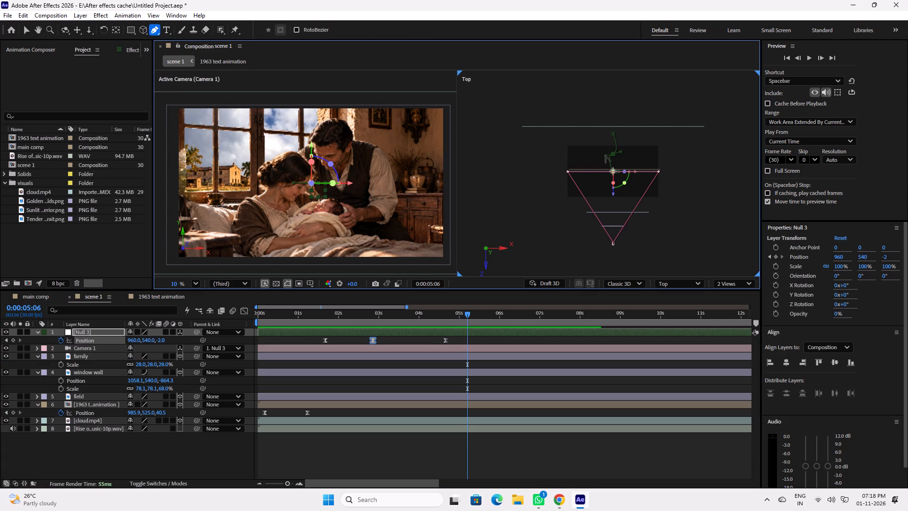
pyautogui.hotkey('ctrl', 'z')
pyautogui.moveTo(613, 135); pyautogui.dragTo(593, 157)
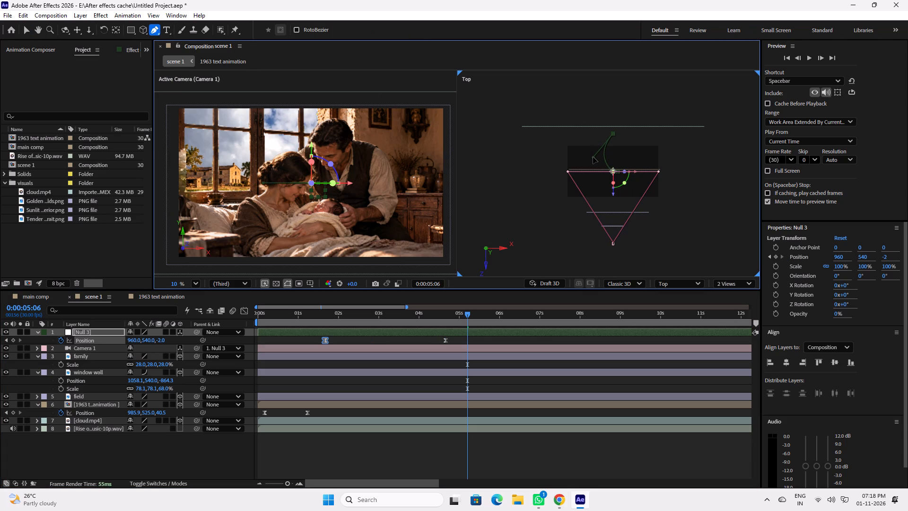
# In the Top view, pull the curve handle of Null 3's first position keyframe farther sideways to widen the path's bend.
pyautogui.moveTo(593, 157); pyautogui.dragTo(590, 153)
# Scrub through the camera pull-back and play it from 0:00:01:20 to review the widened curve.
pyautogui.moveTo(351, 319); pyautogui.dragTo(348, 319)
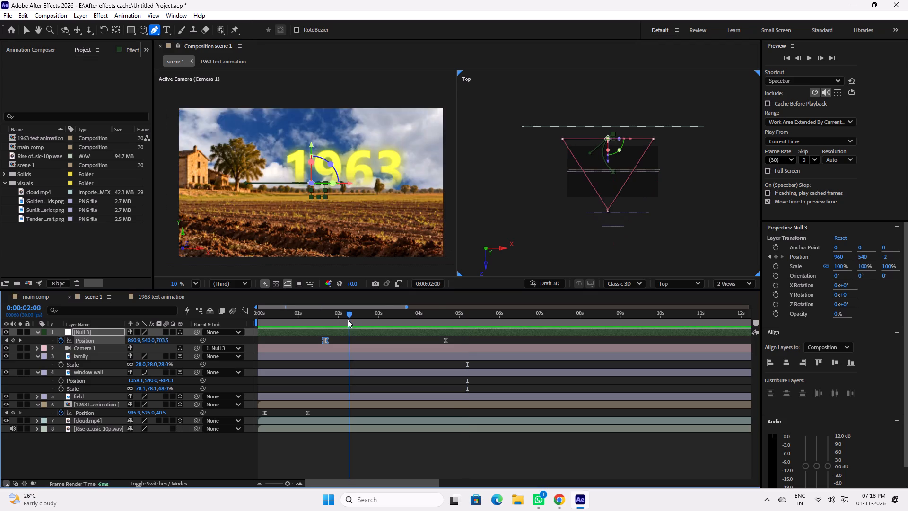
pyautogui.moveTo(348, 319); pyautogui.dragTo(377, 320)
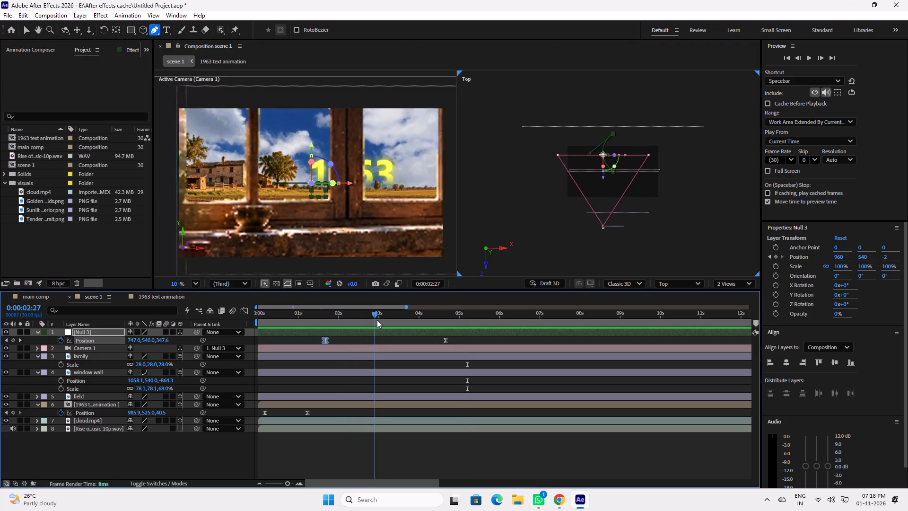
pyautogui.moveTo(377, 320); pyautogui.dragTo(413, 319)
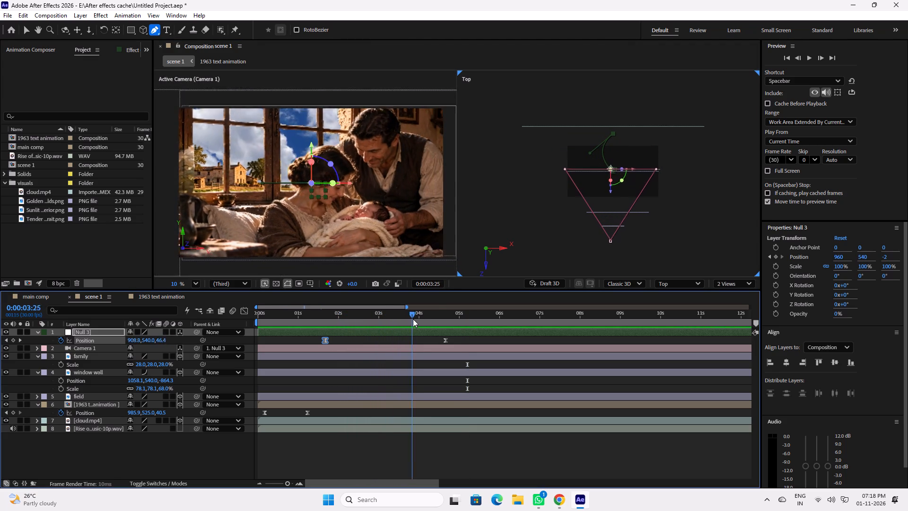
pyautogui.moveTo(413, 319); pyautogui.dragTo(332, 319)
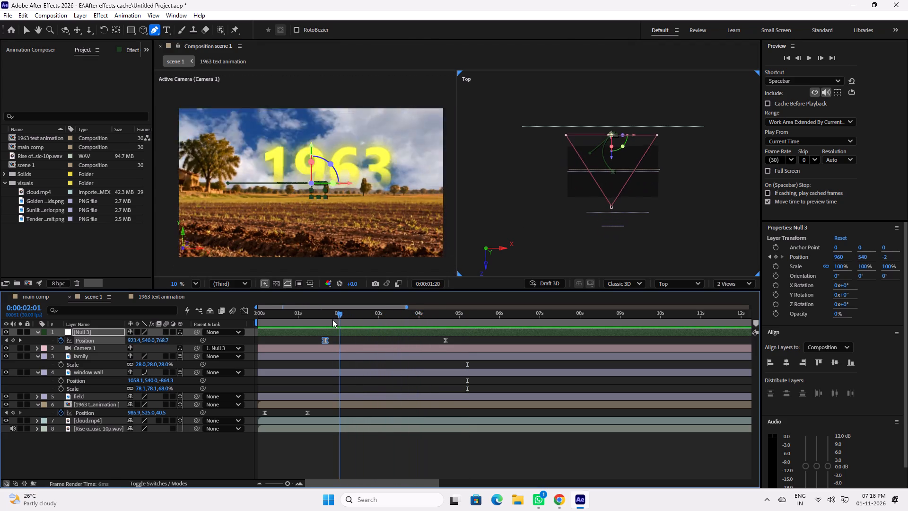
pyautogui.moveTo(332, 319); pyautogui.dragTo(325, 320)
pyautogui.press('space')
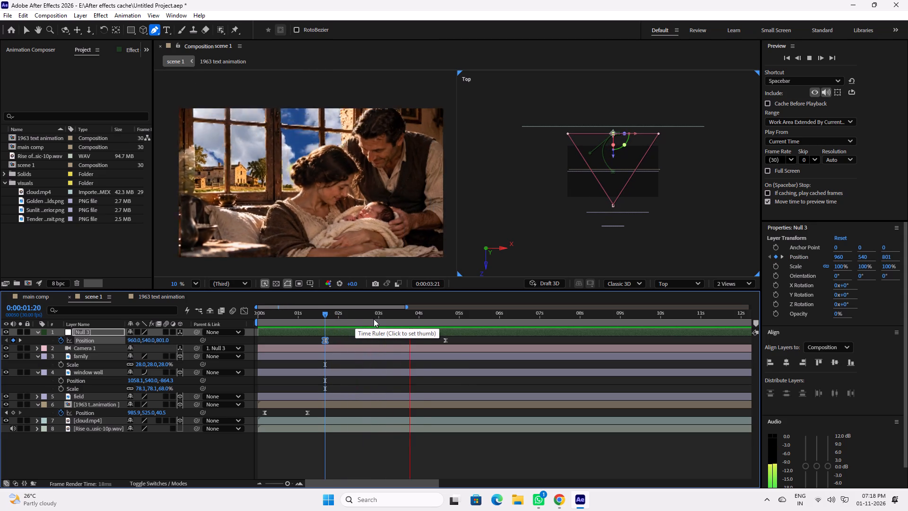
pyautogui.press('space')
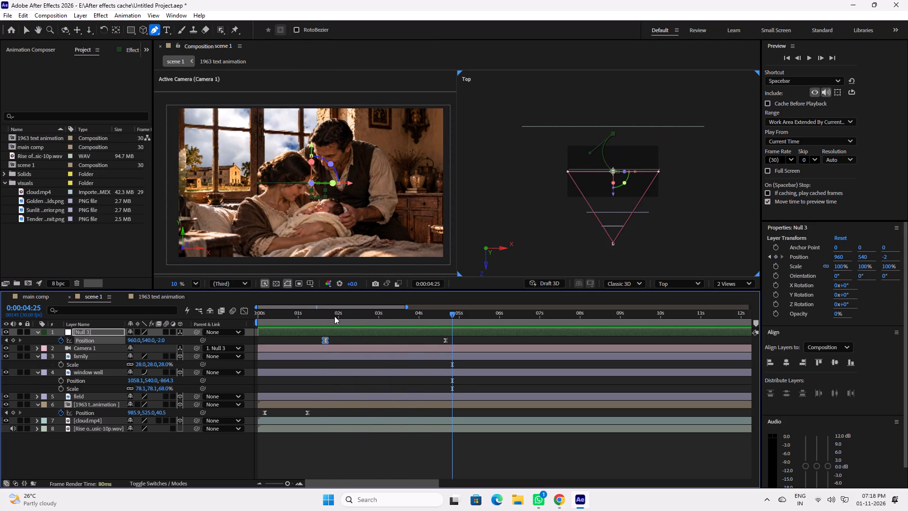
pyautogui.moveTo(324, 318); pyautogui.dragTo(347, 317)
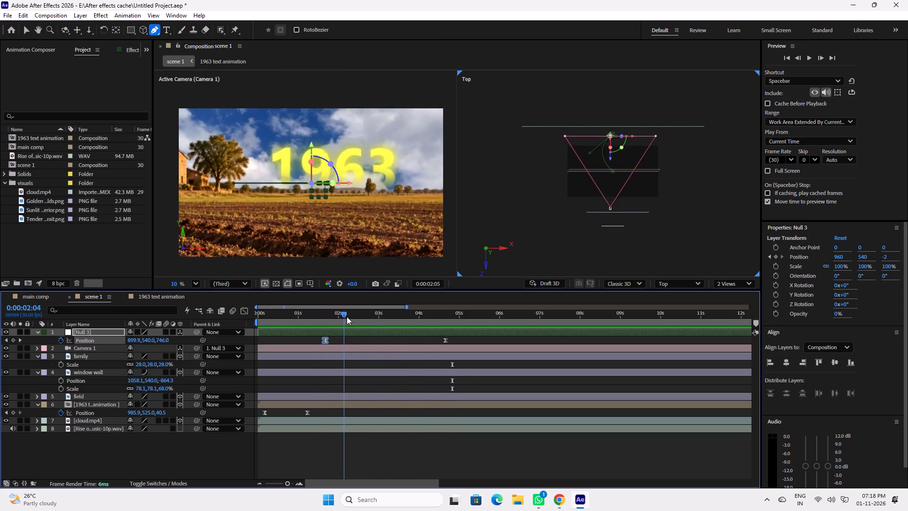
pyautogui.moveTo(347, 317); pyautogui.dragTo(370, 319)
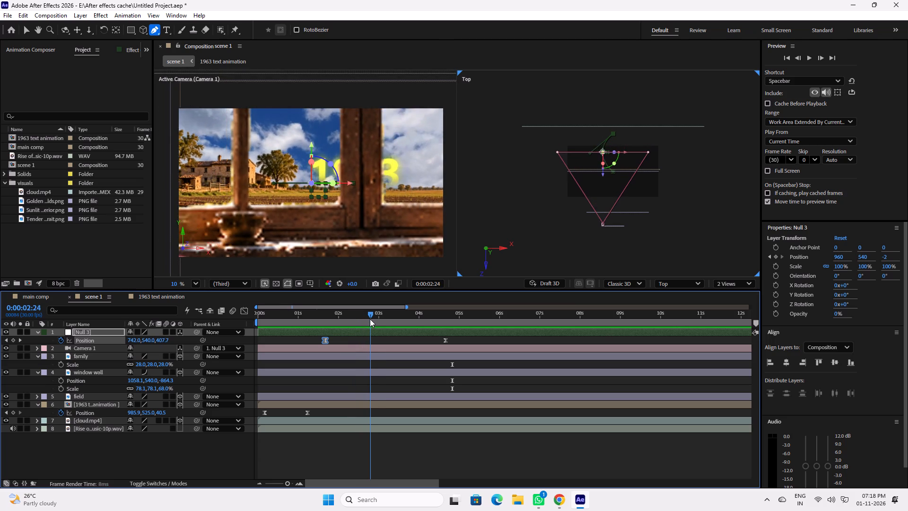
# At 0:00:02:15, pull Null 3's curve handle in the Top view closer to its path, bringing its position to about 859, 540, 576.
pyautogui.moveTo(370, 319); pyautogui.dragTo(368, 322)
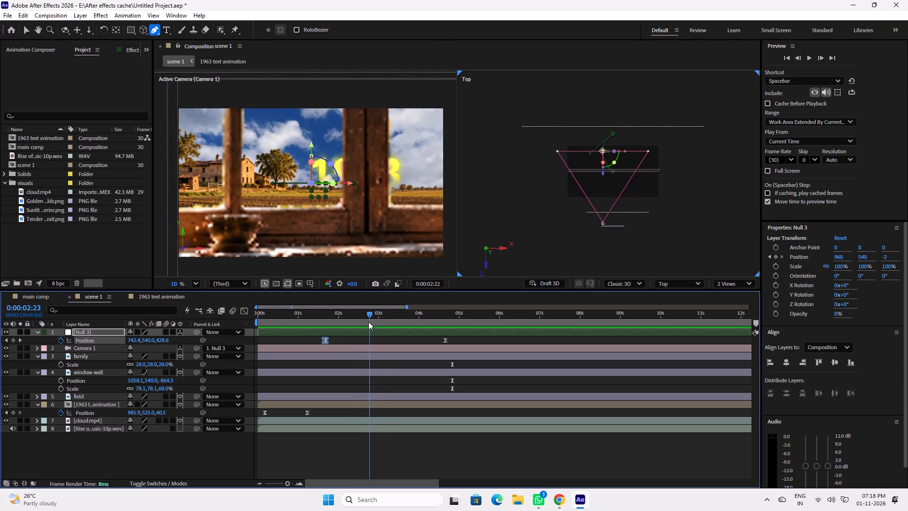
pyautogui.moveTo(368, 322); pyautogui.dragTo(359, 325)
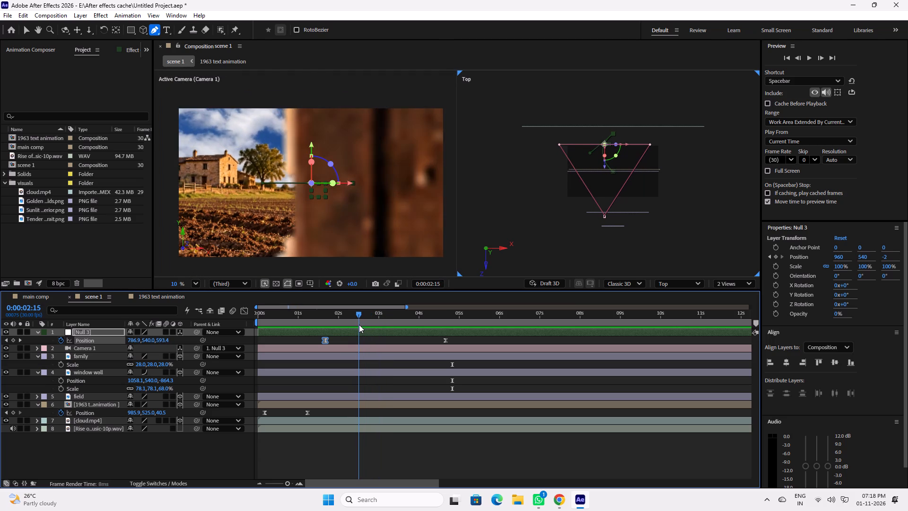
pyautogui.moveTo(359, 325); pyautogui.dragTo(358, 325)
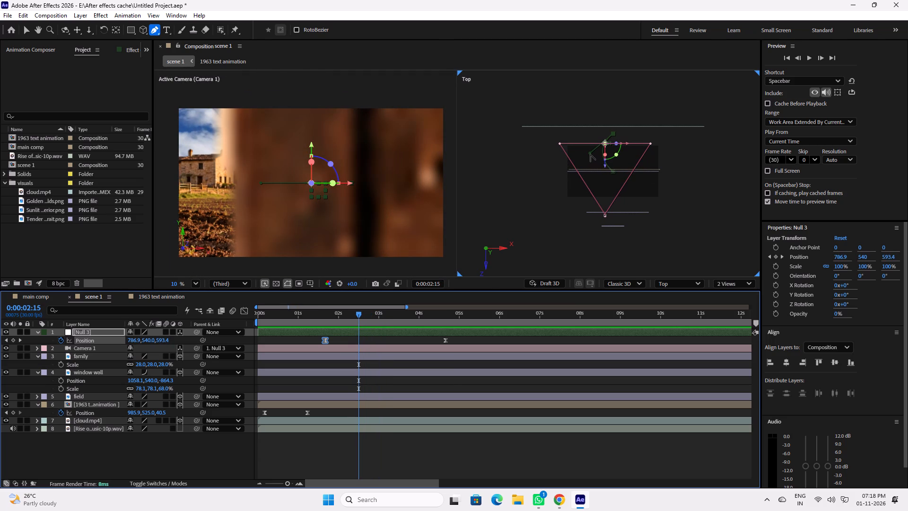
pyautogui.moveTo(590, 154); pyautogui.dragTo(596, 156)
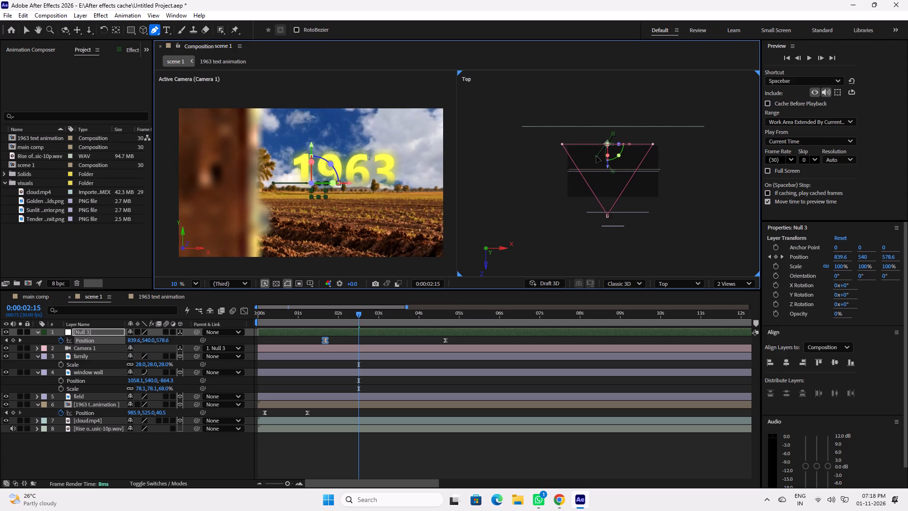
pyautogui.moveTo(596, 156); pyautogui.dragTo(599, 156)
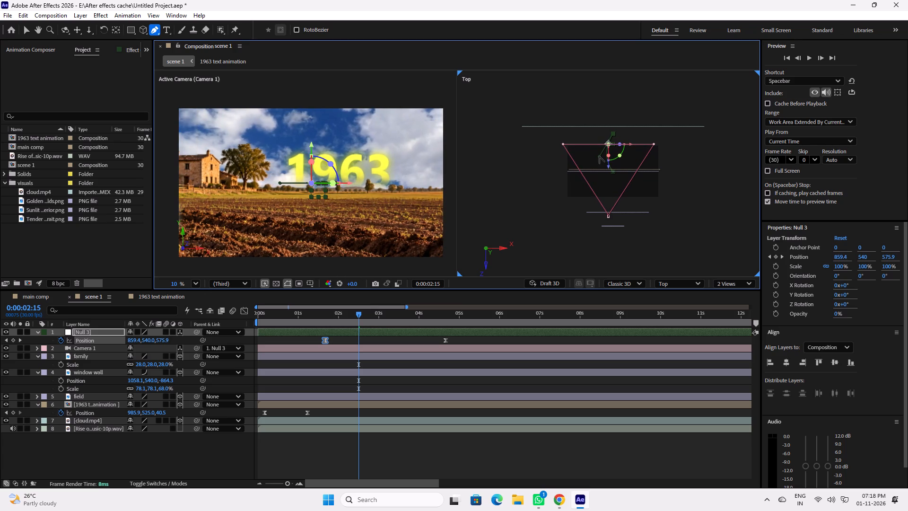
# Scrub scene 1 between about 0:00:01:27 and 0:00:04:24 to examine how the camera passes the window wall and family layers.
pyautogui.moveTo(358, 315); pyautogui.dragTo(344, 318)
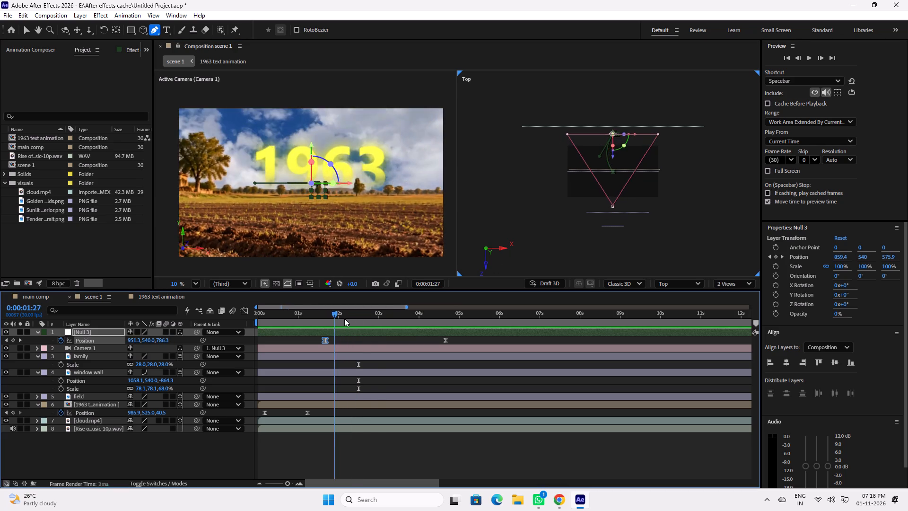
pyautogui.moveTo(344, 318); pyautogui.dragTo(360, 320)
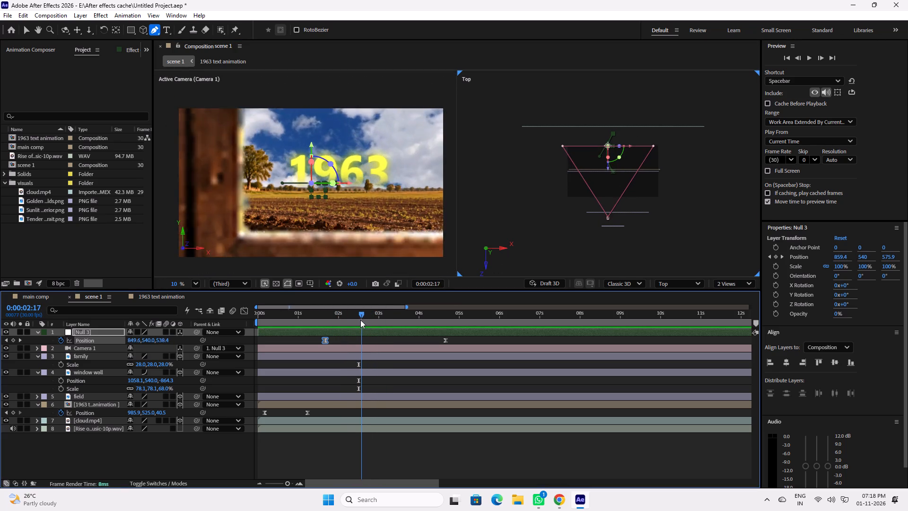
pyautogui.moveTo(360, 320); pyautogui.dragTo(374, 320)
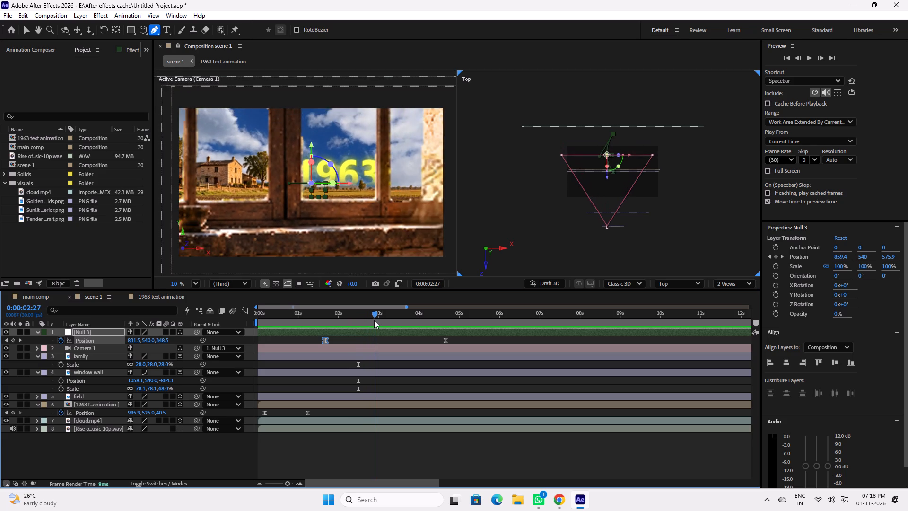
pyautogui.moveTo(374, 320); pyautogui.dragTo(394, 319)
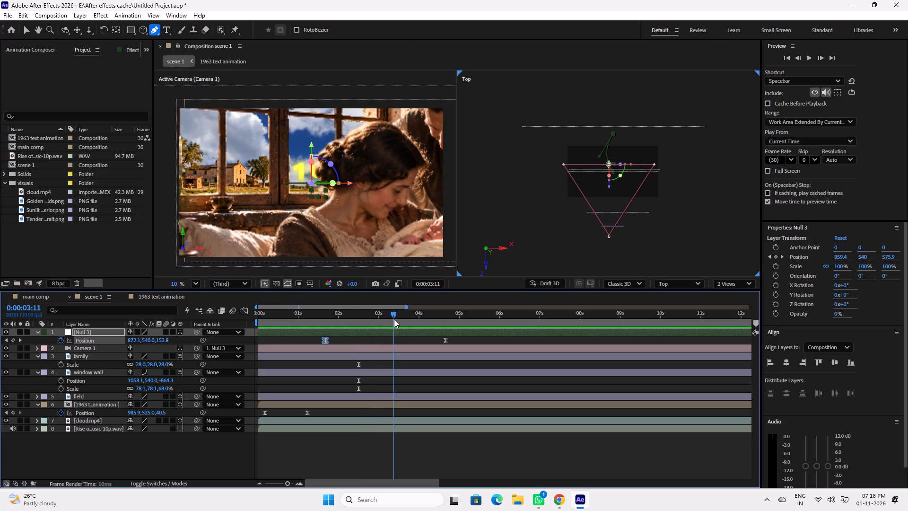
pyautogui.moveTo(394, 319); pyautogui.dragTo(406, 319)
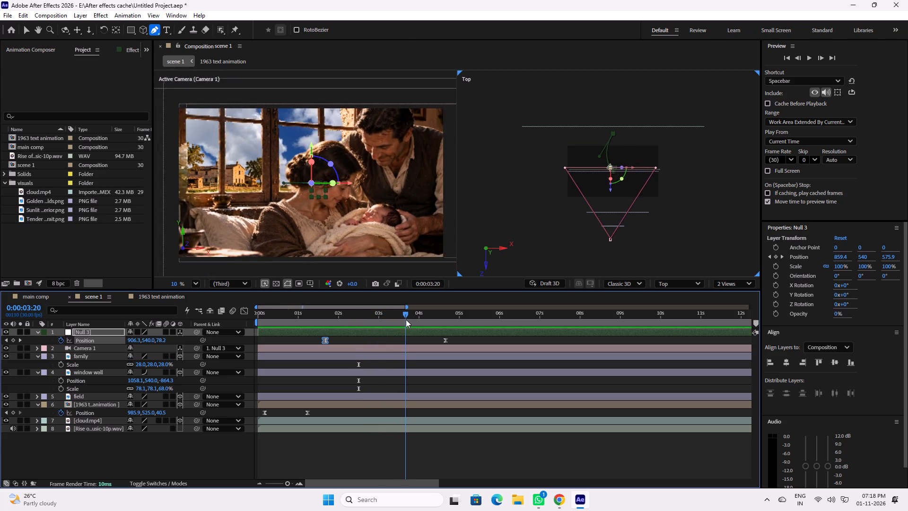
pyautogui.moveTo(406, 319); pyautogui.dragTo(419, 320)
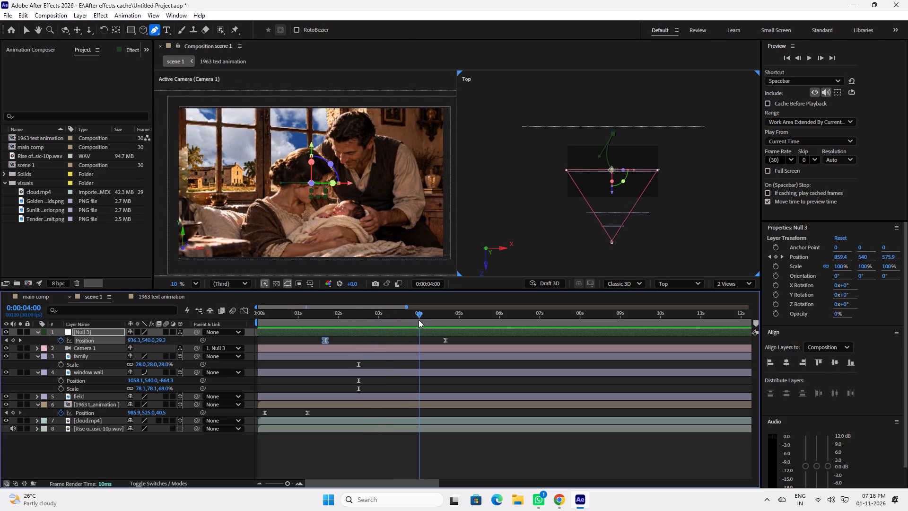
pyautogui.moveTo(419, 320); pyautogui.dragTo(429, 321)
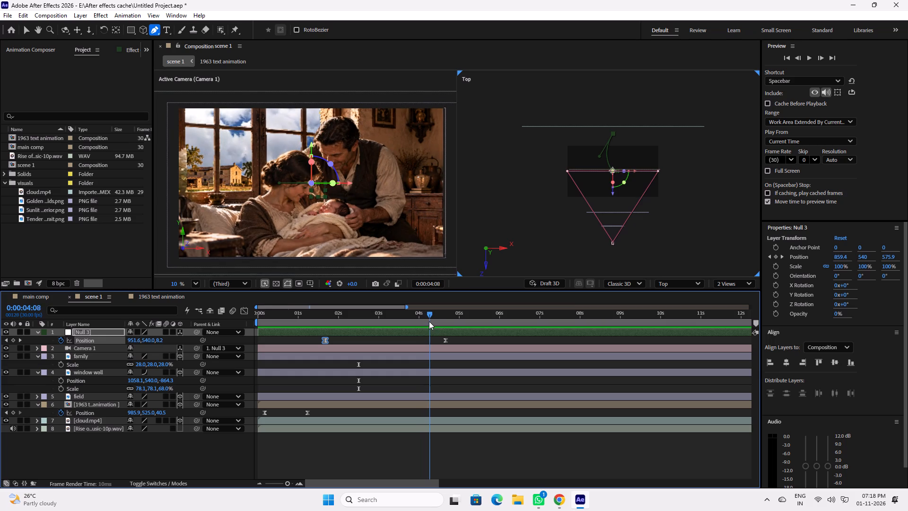
pyautogui.moveTo(429, 321); pyautogui.dragTo(437, 324)
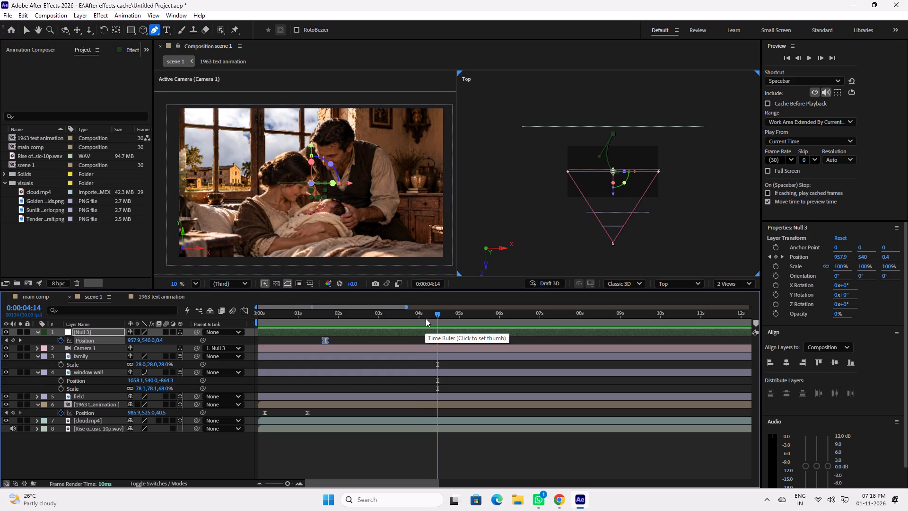
pyautogui.moveTo(439, 314); pyautogui.dragTo(452, 315)
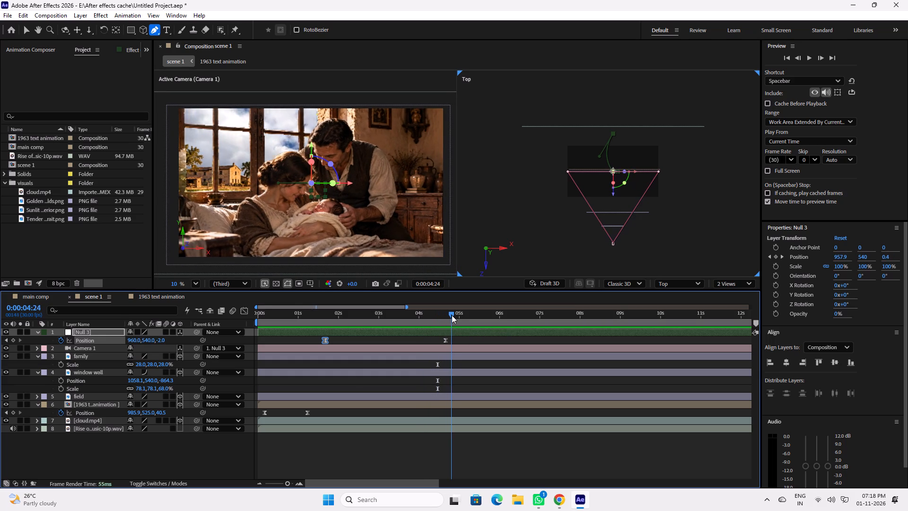
pyautogui.moveTo(452, 315); pyautogui.dragTo(413, 318)
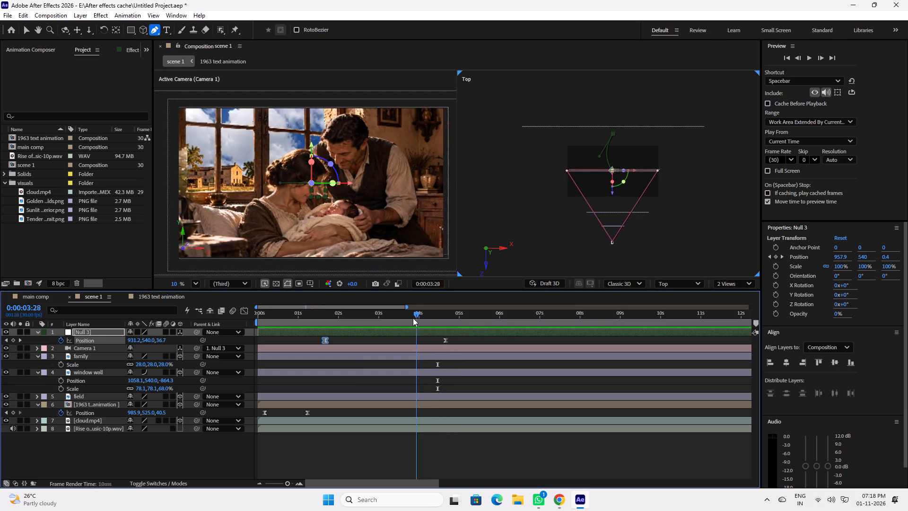
pyautogui.moveTo(413, 318); pyautogui.dragTo(408, 316)
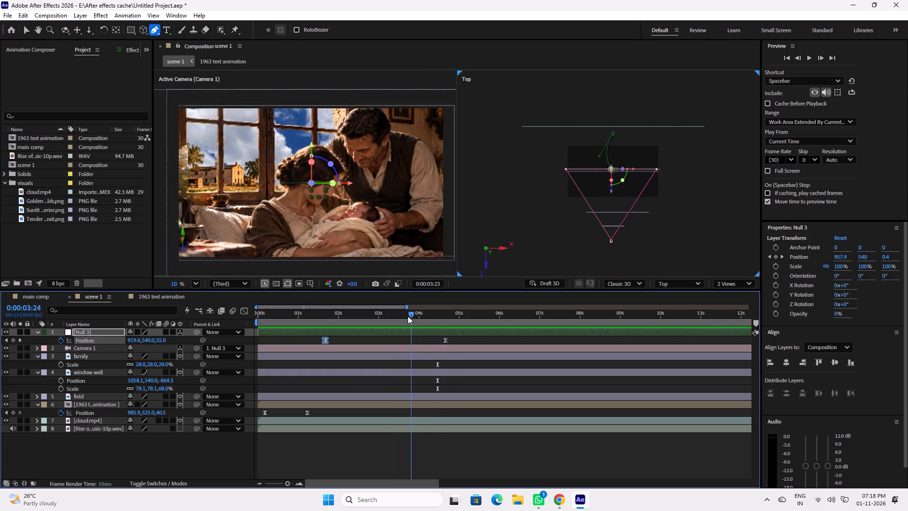
pyautogui.moveTo(408, 316); pyautogui.dragTo(407, 316)
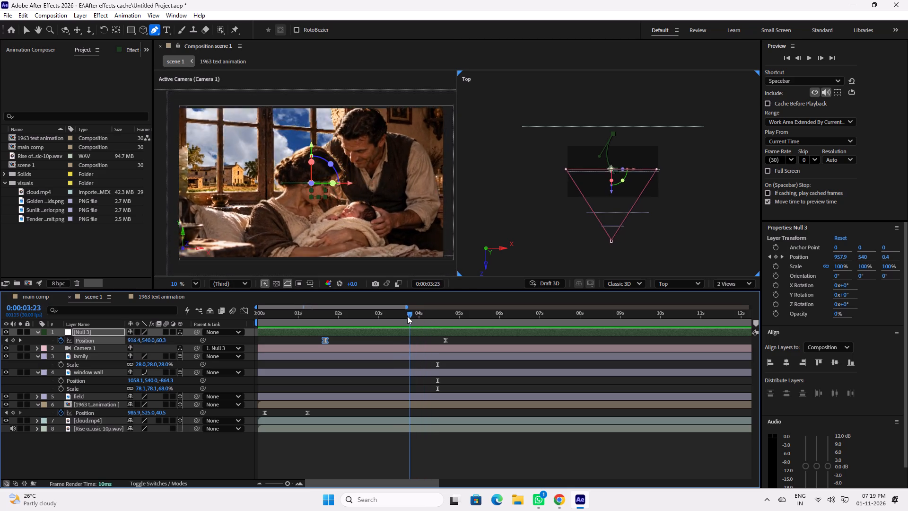
pyautogui.moveTo(407, 316); pyautogui.dragTo(407, 317)
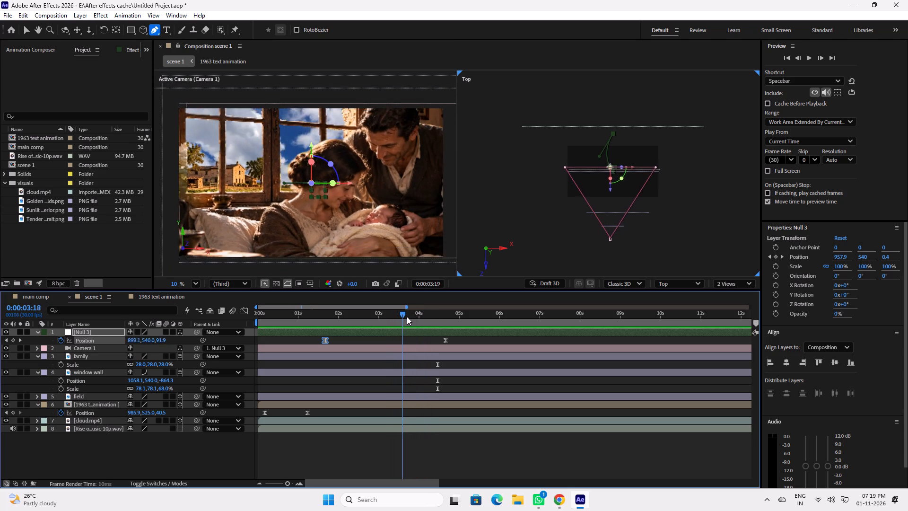
pyautogui.moveTo(407, 317); pyautogui.dragTo(412, 317)
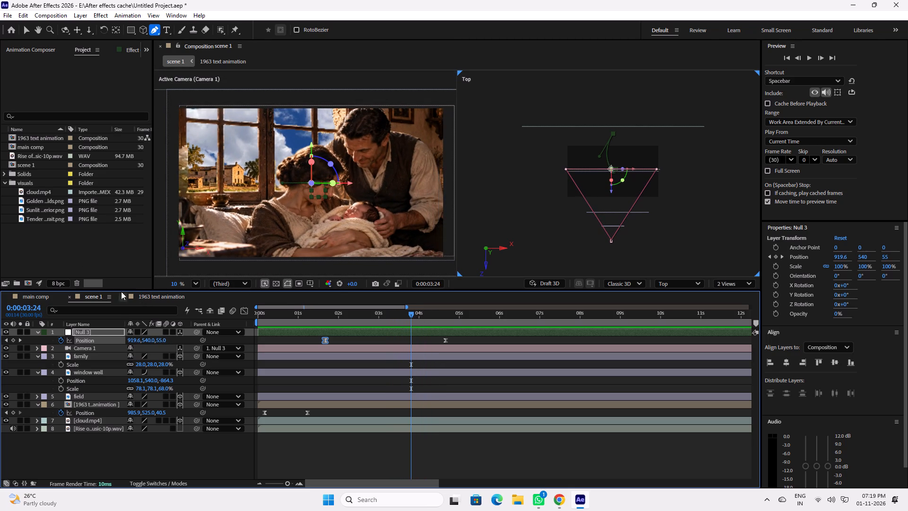
# Open the Sunlit Tuscan Farmhouse Interior footage, examine its window cutout up close, and close the footage view.
pyautogui.click(43, 209)
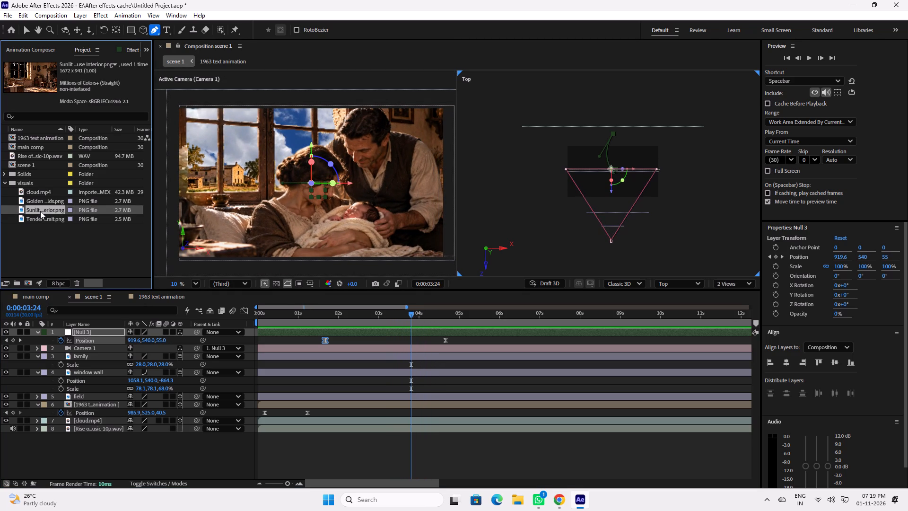
pyautogui.doubleClick(40, 211)
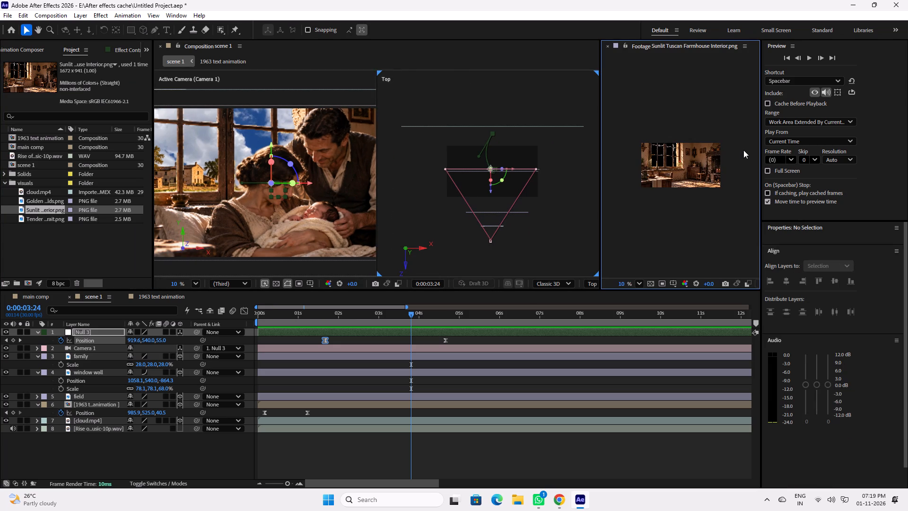
pyautogui.scroll(4, 692, 163)
pyautogui.scroll(14, 653, 164)
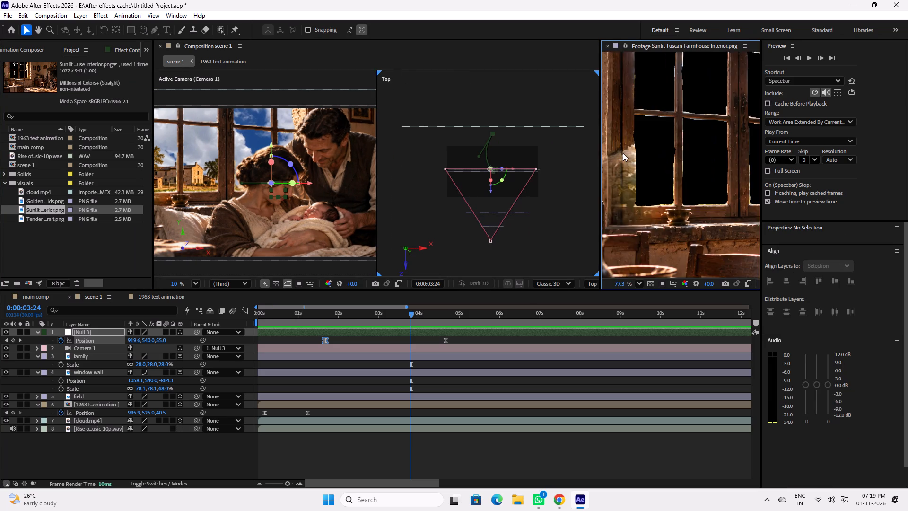
pyautogui.scroll(4, 623, 153)
pyautogui.scroll(-12, 661, 157)
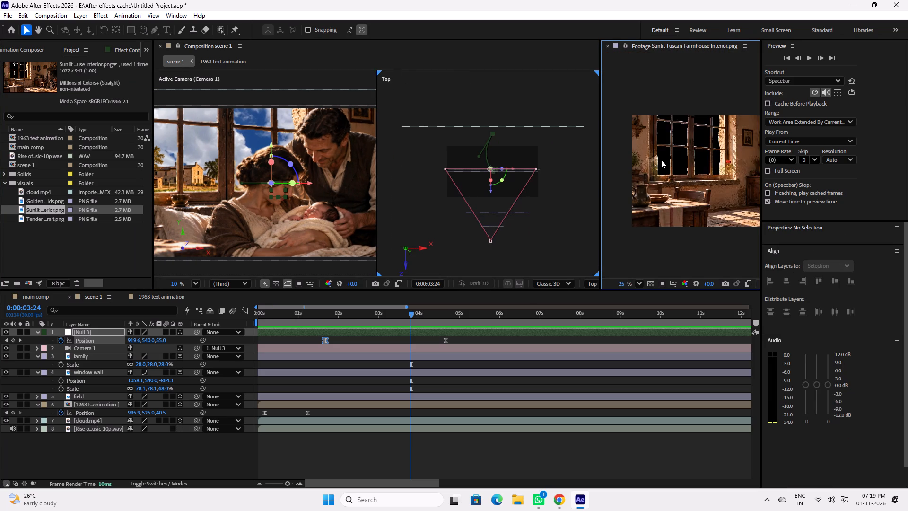
pyautogui.scroll(-12, 661, 160)
pyautogui.scroll(4, 661, 159)
pyautogui.click(609, 48)
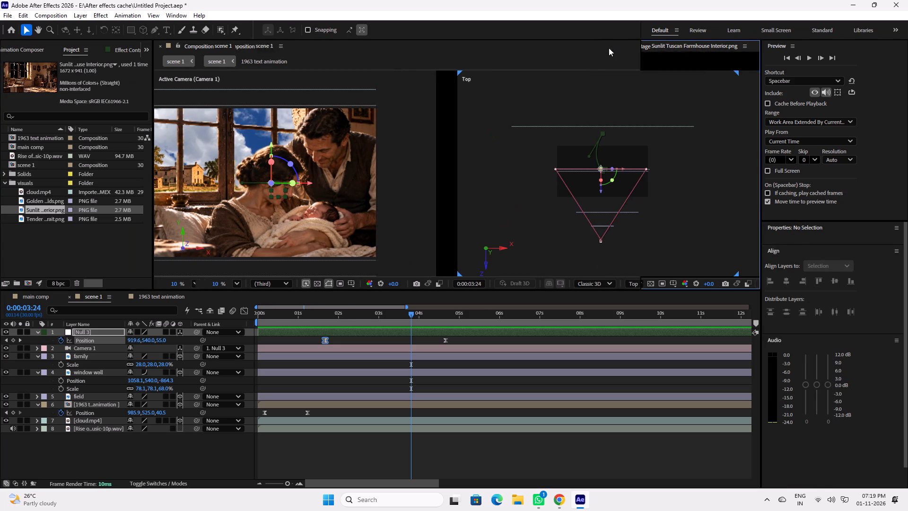
# Save the project.
pyautogui.hotkey('ctrl', 's')
# Play scene 1 from its start to about 0:00:05:02 to review the curved camera pull-back.
pyautogui.moveTo(302, 320); pyautogui.dragTo(270, 317)
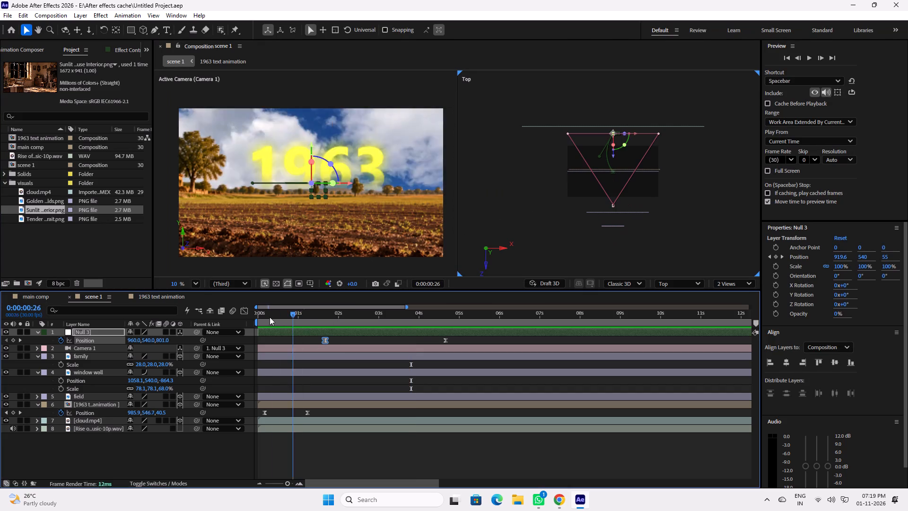
pyautogui.moveTo(270, 317); pyautogui.dragTo(249, 318)
pyautogui.press('space')
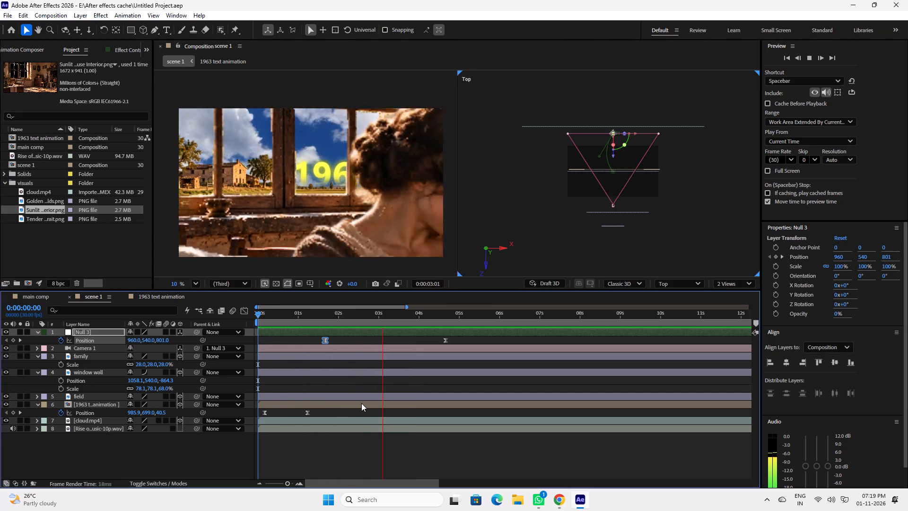
pyautogui.press('space')
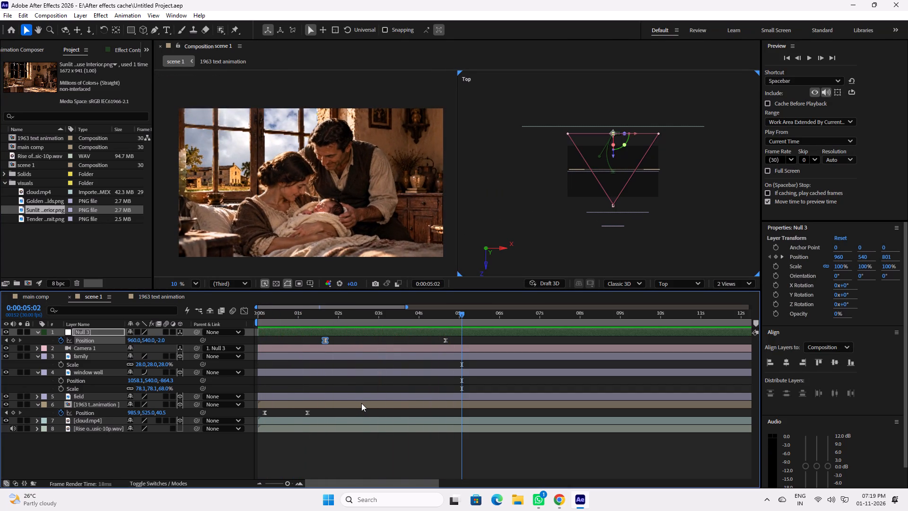
# Play scene 1 from its start to about 0:00:04:20 to review the camera pull-back.
pyautogui.moveTo(282, 316); pyautogui.dragTo(253, 310)
pyautogui.press('space')
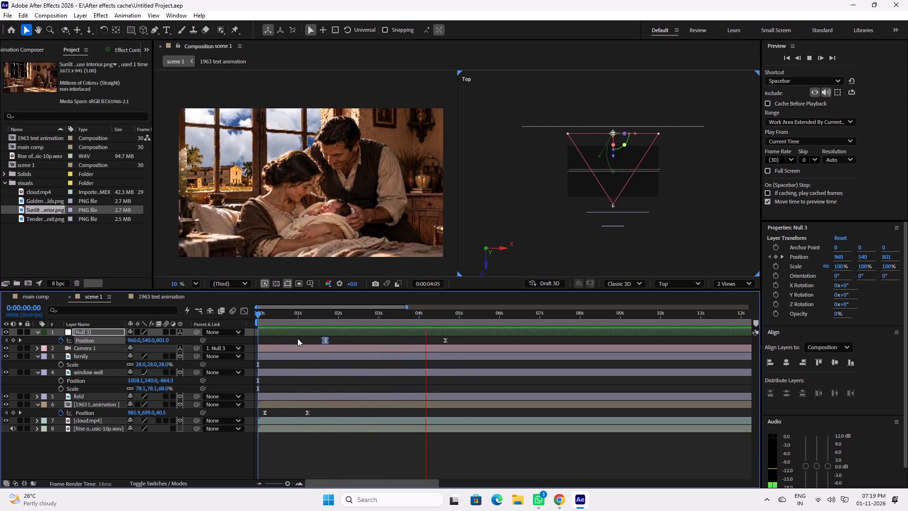
pyautogui.press('space')
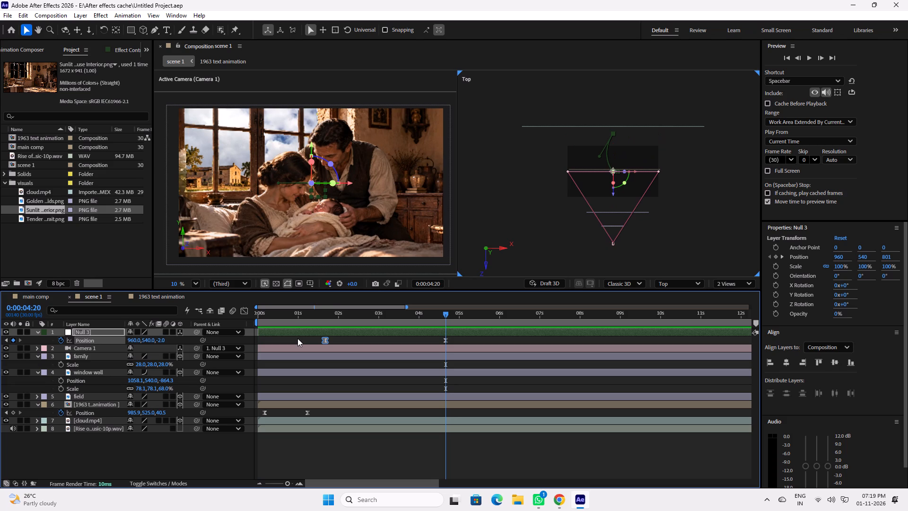
# Save the project.
pyautogui.hotkey('ctrl', 's')
# Import the door image pngwing.com.png from Downloads as footage.
pyautogui.click(14, 240)
pyautogui.doubleClick(40, 238)
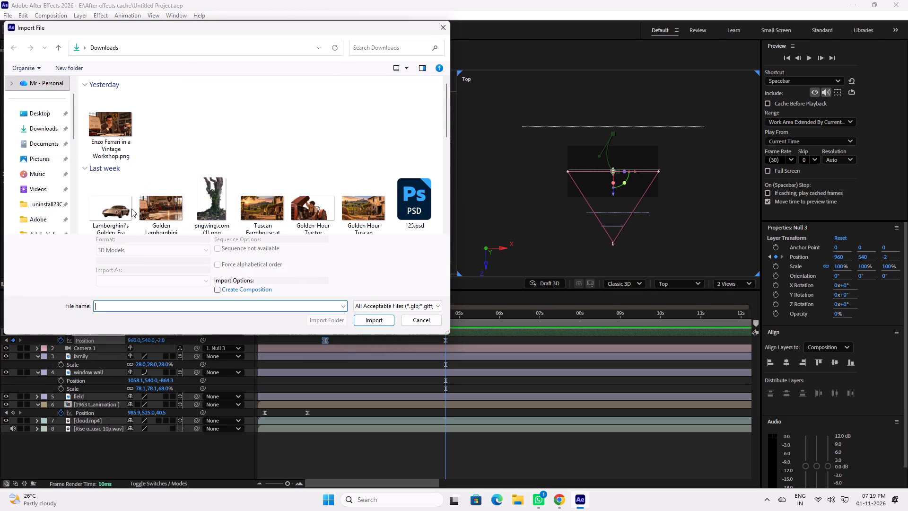
pyautogui.scroll(1, 143, 197)
pyautogui.scroll(-2, 143, 196)
pyautogui.scroll(-1, 255, 191)
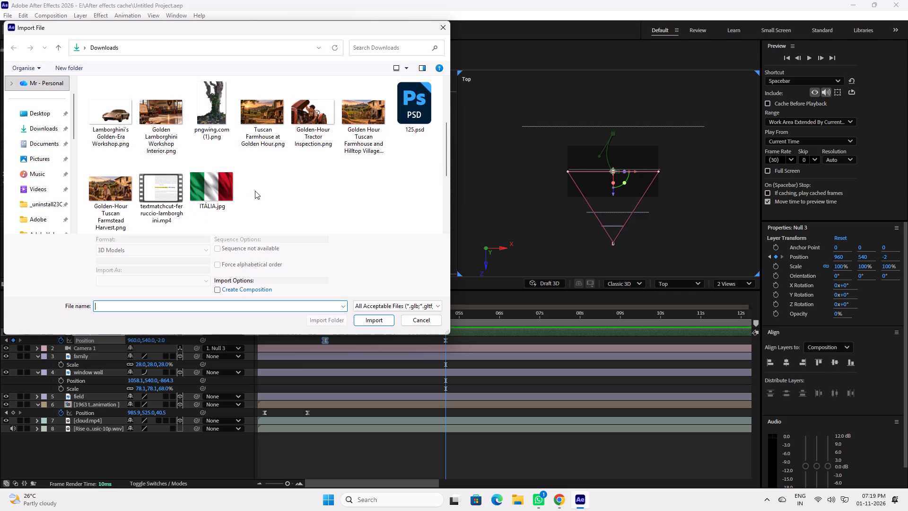
pyautogui.scroll(-3, 255, 191)
pyautogui.click(256, 162)
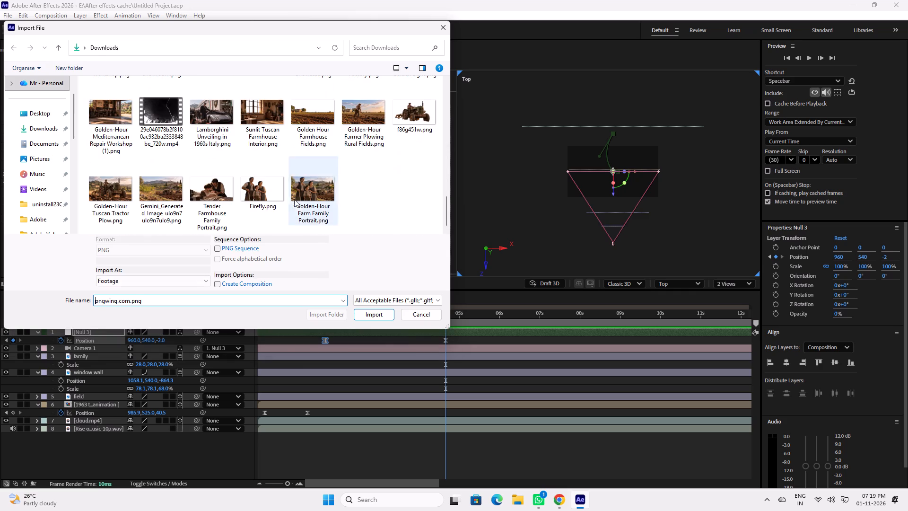
pyautogui.scroll(-5, 280, 199)
pyautogui.scroll(1, 281, 203)
pyautogui.click(371, 313)
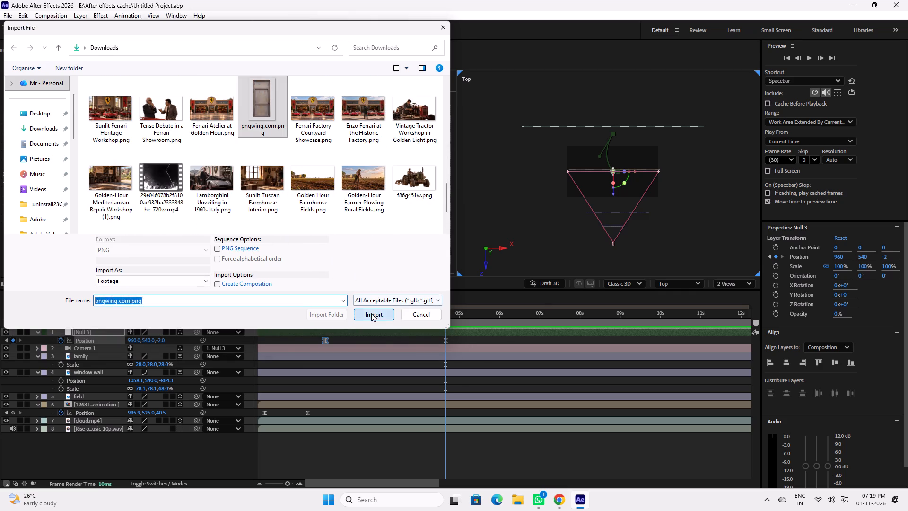
# Move the imported pngwing.com.png into the visuals folder and rename it door.
pyautogui.moveTo(29, 154); pyautogui.dragTo(30, 173)
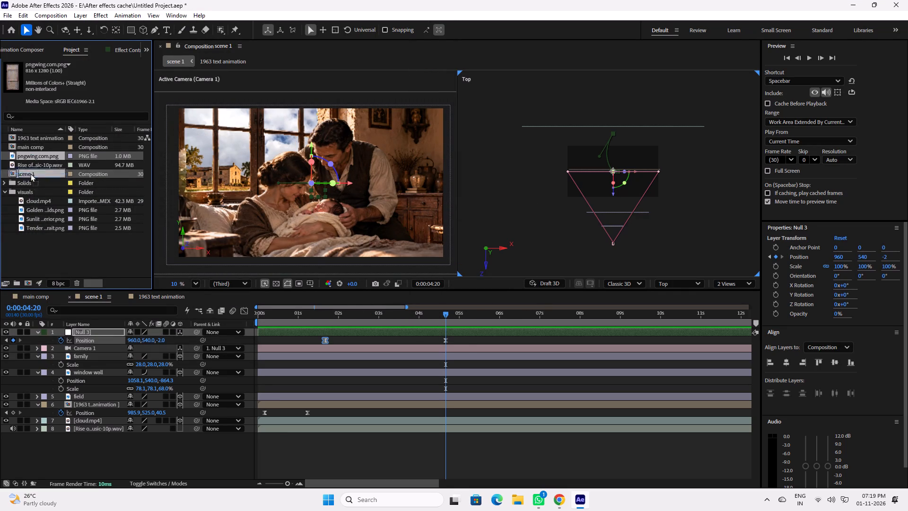
pyautogui.moveTo(30, 173); pyautogui.dragTo(33, 194)
pyautogui.click(43, 210)
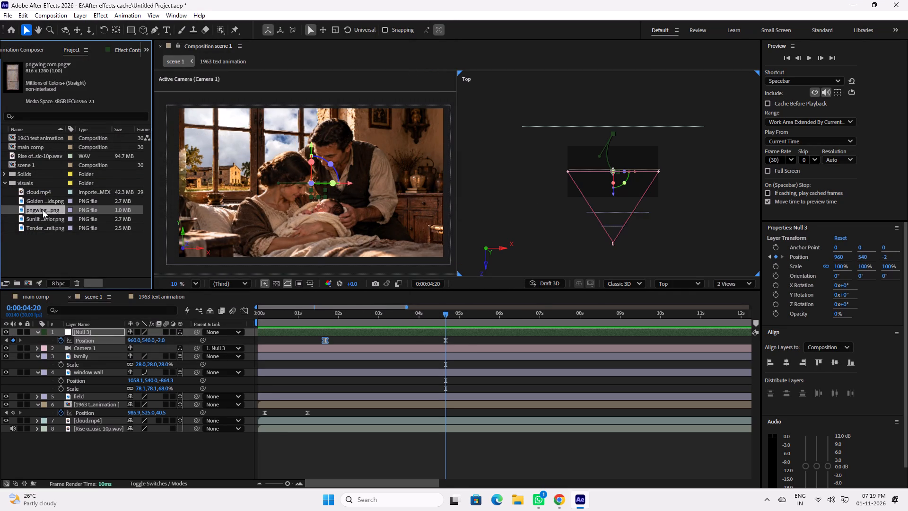
pyautogui.press('Return')
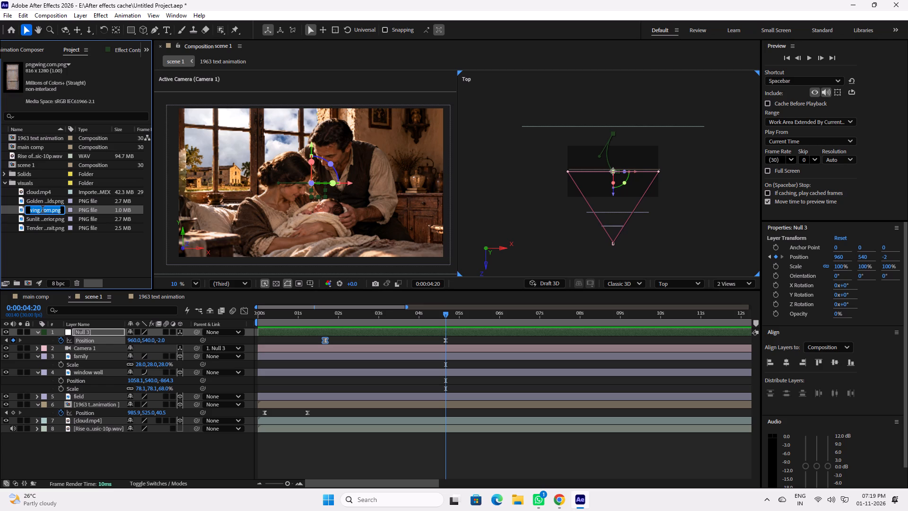
pyautogui.write('door')
pyautogui.press('Return')
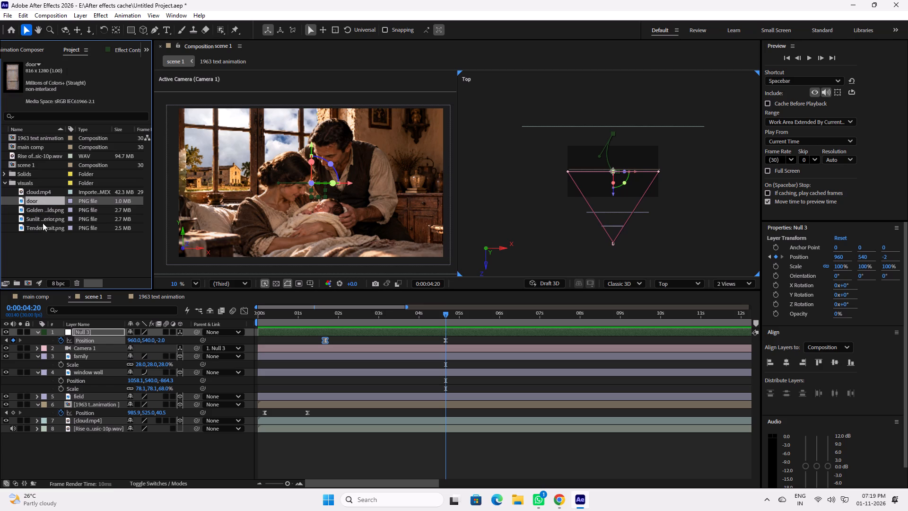
# Rename the Tender Farmhouse Family Portrait footage as family.
pyautogui.click(43, 235)
pyautogui.click(40, 230)
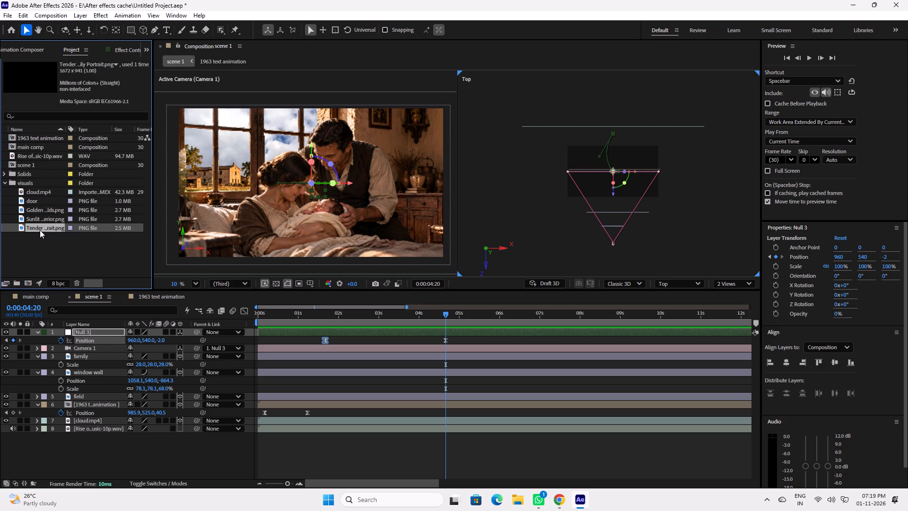
pyautogui.press('Return')
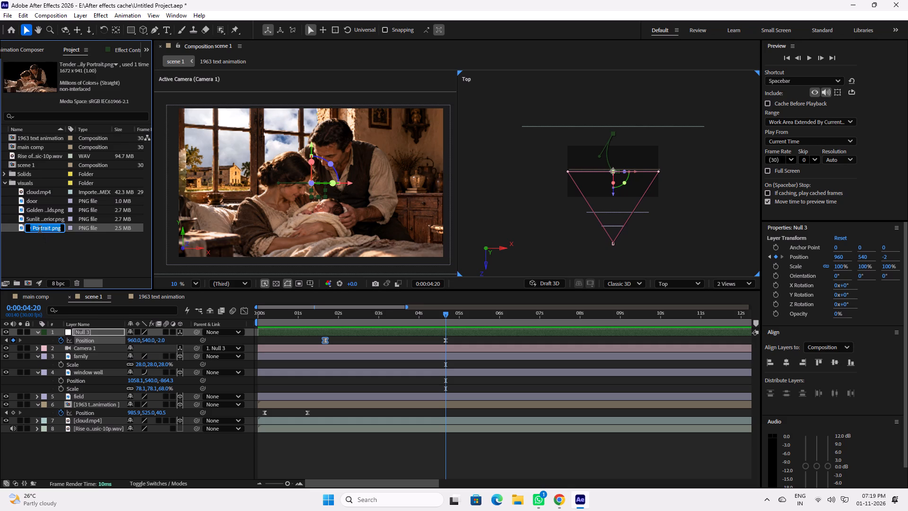
pyautogui.write('family')
pyautogui.press('Return')
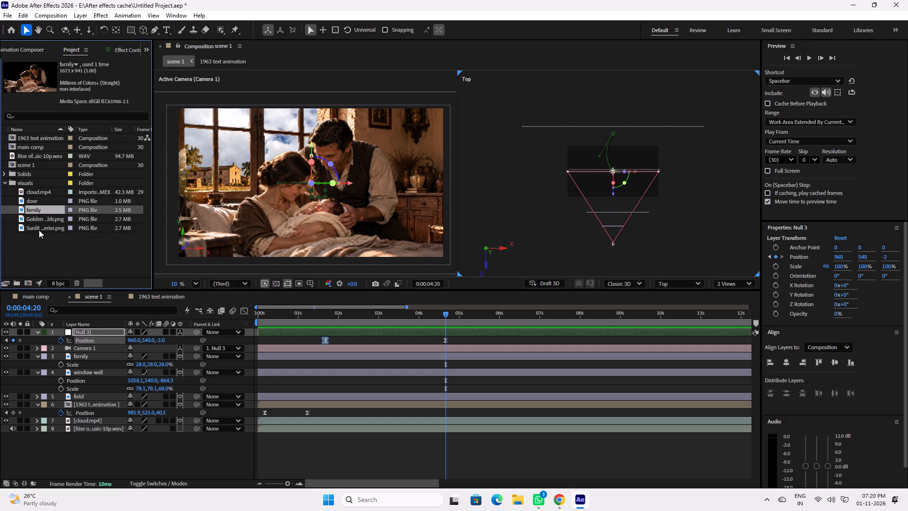
# Rename the Sunlit Tuscan Farmhouse Interior footage as window wall.
pyautogui.click(35, 226)
pyautogui.press('Return')
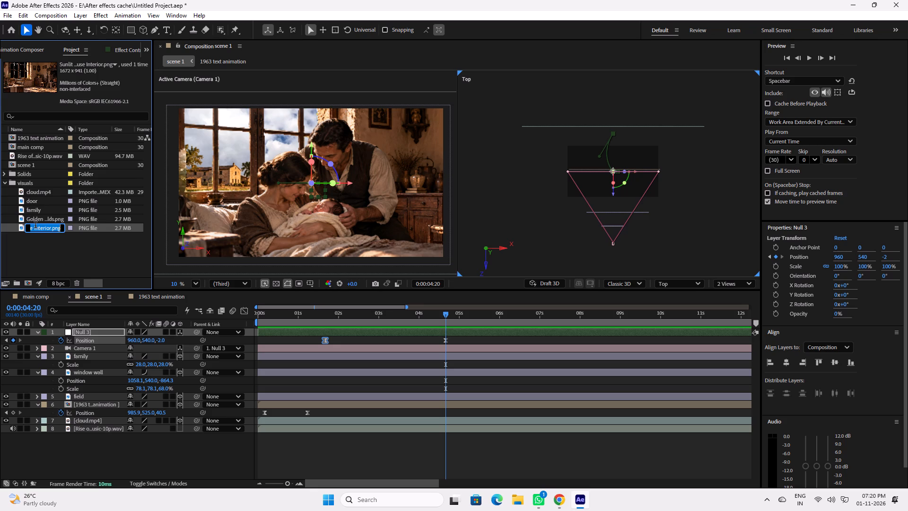
pyautogui.write('window wall')
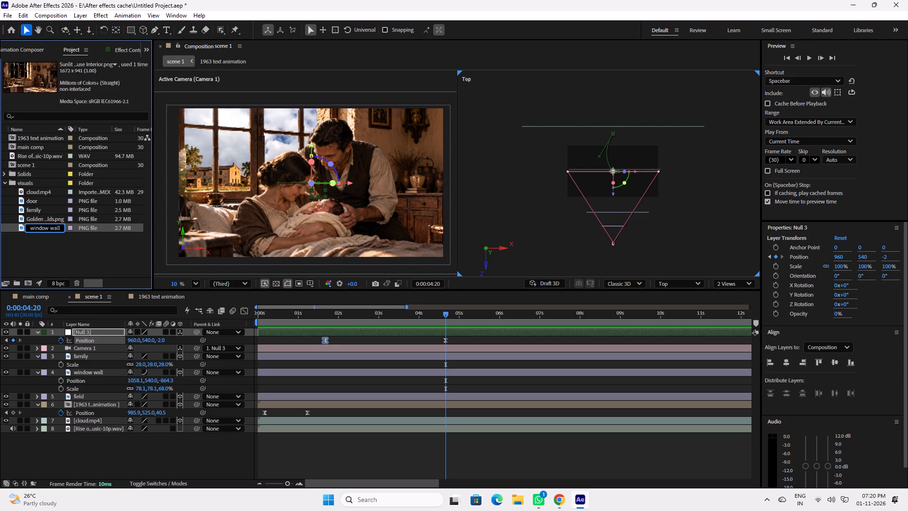
pyautogui.press('Return')
# Rename the Golden Hour Farmhouse Fields footage as field.
pyautogui.click(37, 220)
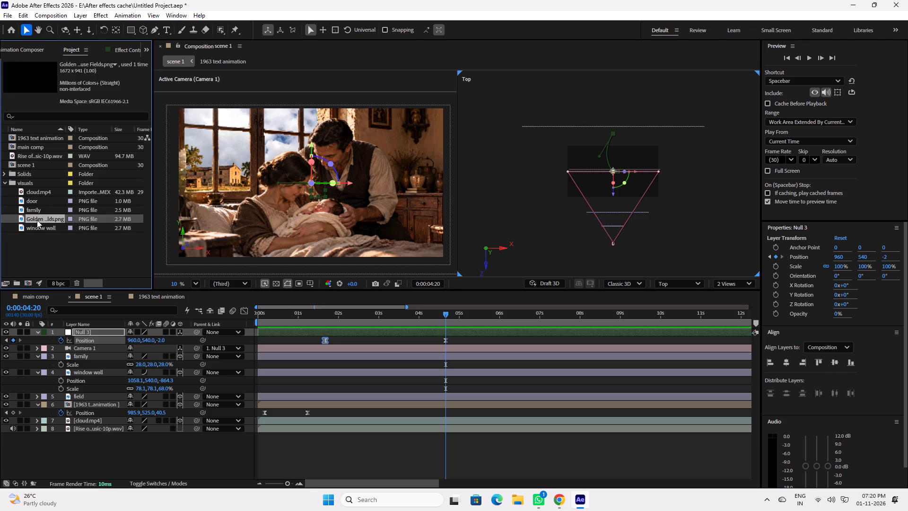
pyautogui.press('Return')
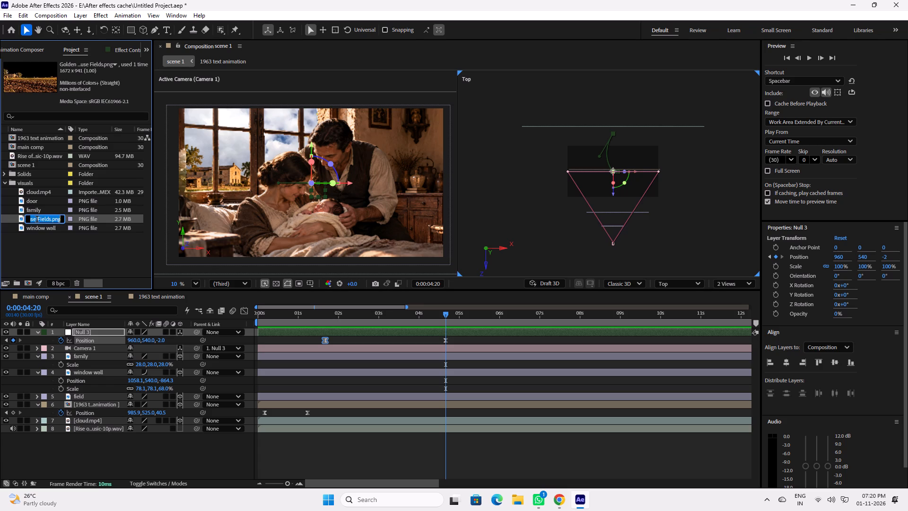
pyautogui.write('field')
pyautogui.press('Return')
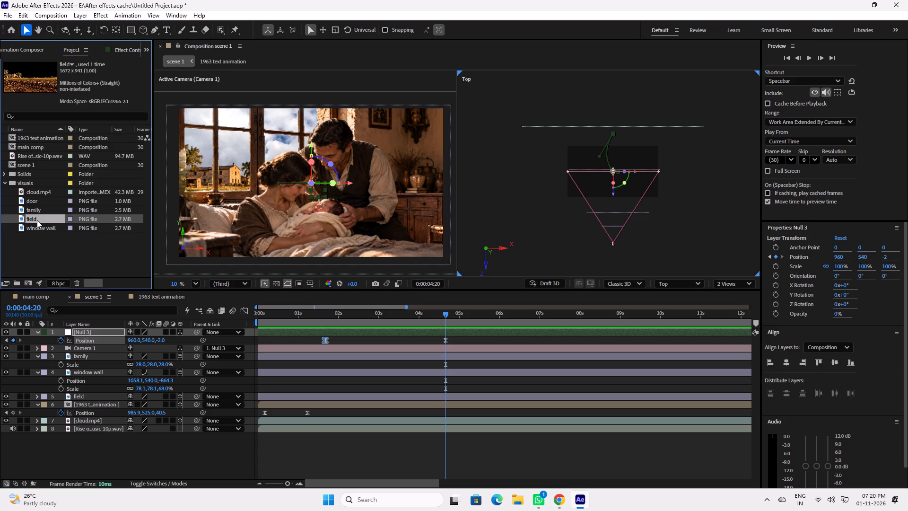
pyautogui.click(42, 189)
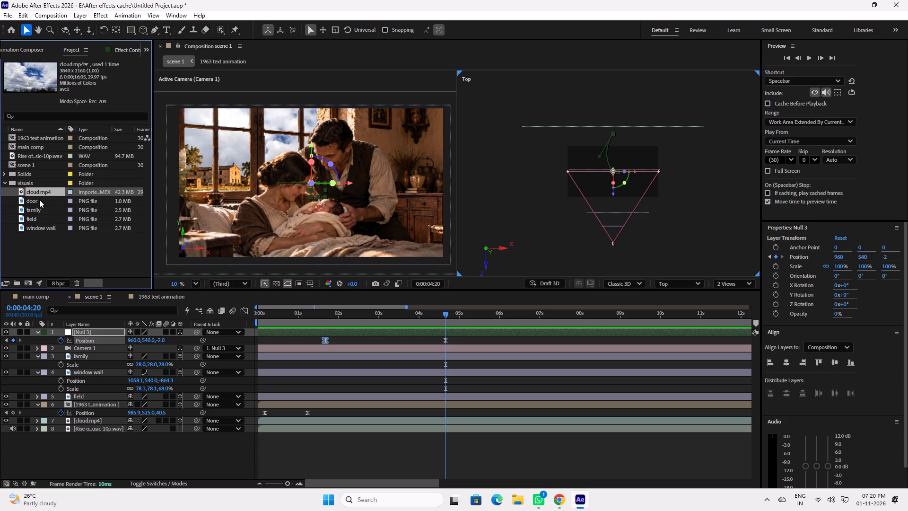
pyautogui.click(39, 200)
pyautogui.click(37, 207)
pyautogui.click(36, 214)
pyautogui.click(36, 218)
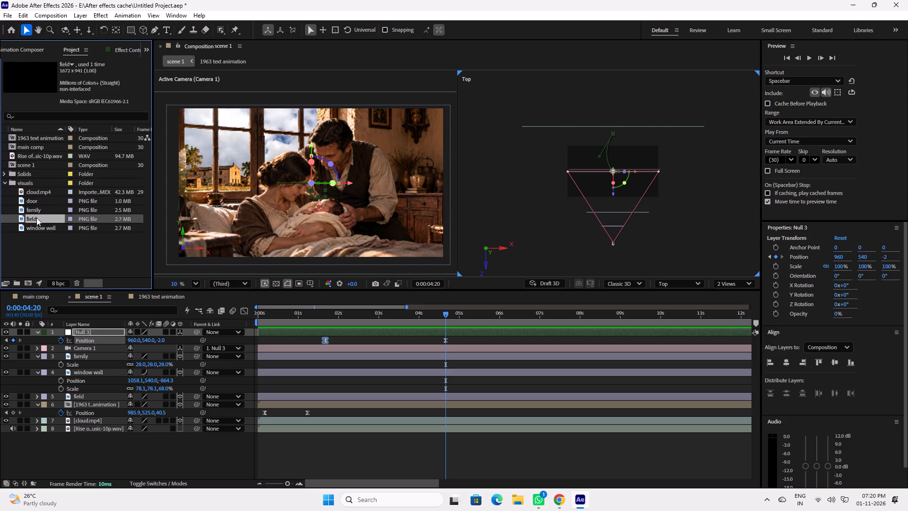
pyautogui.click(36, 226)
# Add the door footage to scene 1 as a layer between Camera 1 and the family layer.
pyautogui.click(38, 201)
pyautogui.moveTo(32, 201); pyautogui.dragTo(235, 344)
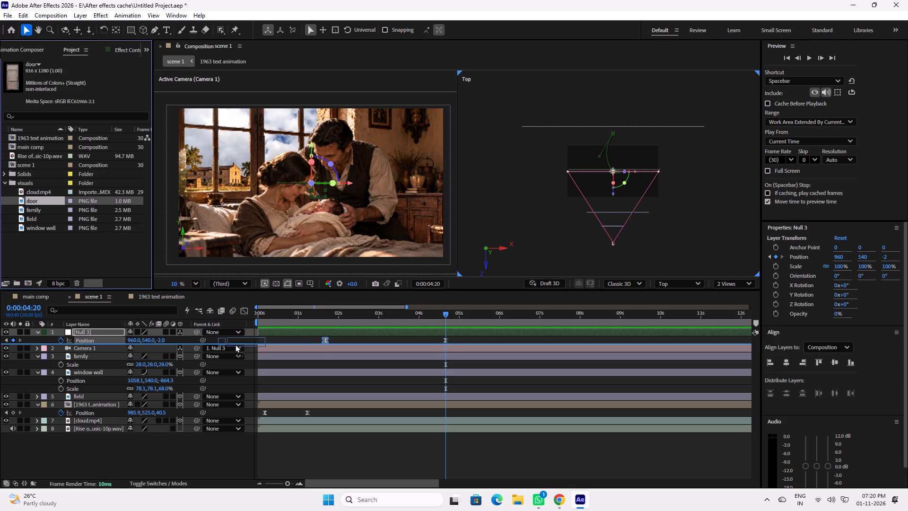
pyautogui.moveTo(235, 344); pyautogui.dragTo(244, 351)
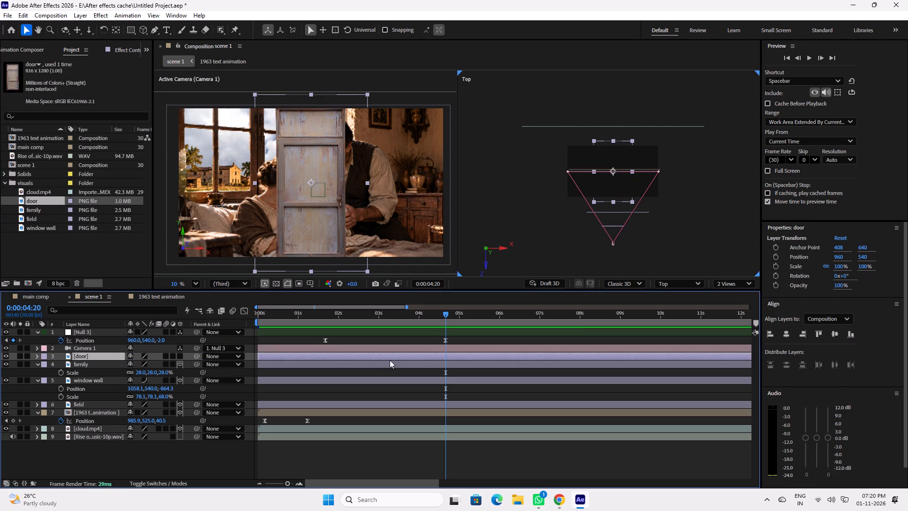
# Save the project with the door layer added.
pyautogui.hotkey('ctrl', 's')
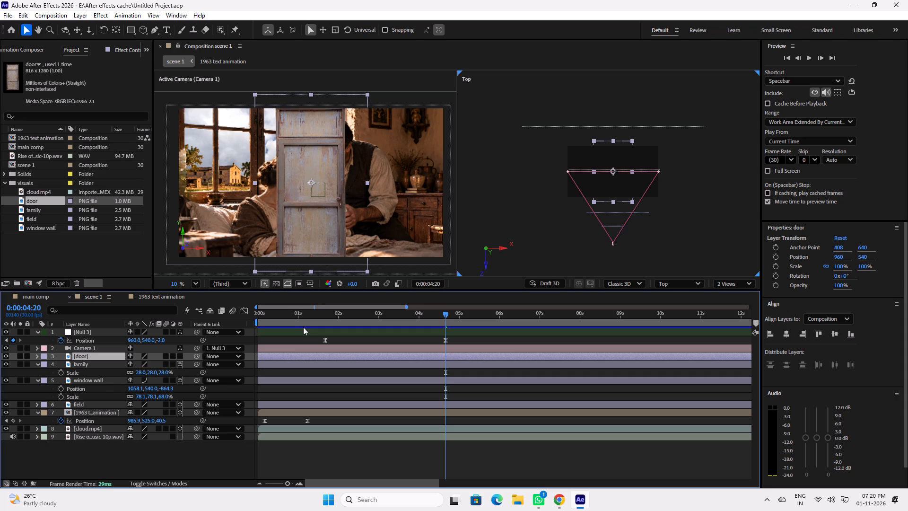
# Make the door layer a 3D layer and deselect it.
pyautogui.click(180, 357)
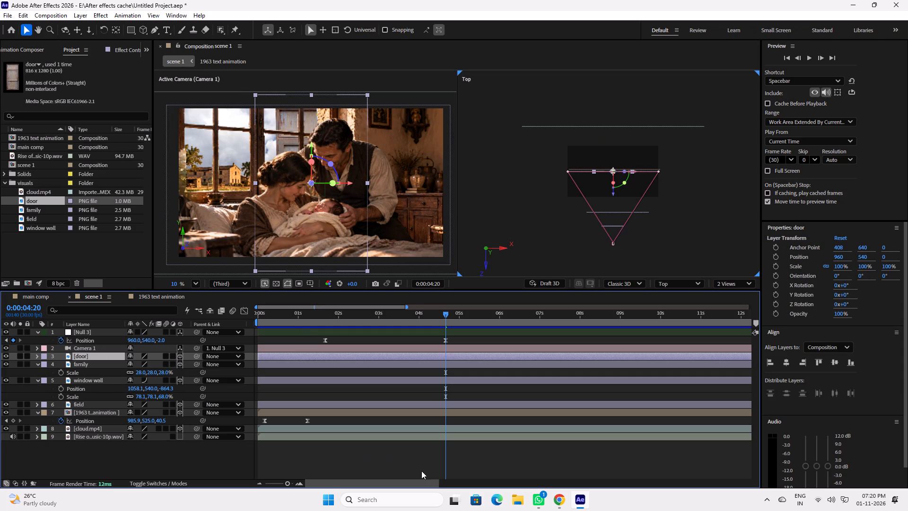
pyautogui.click(505, 474)
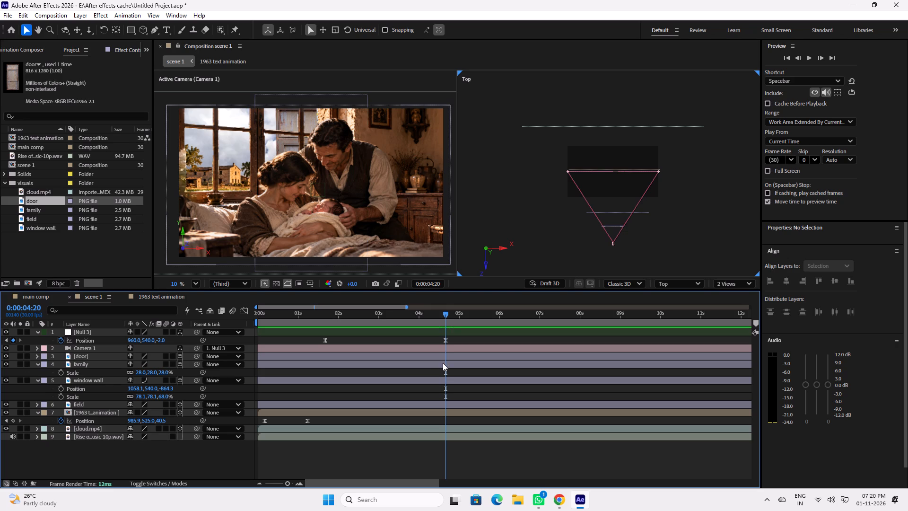
# Duplicate the Null 3 layer at 0:00:04:20 and remove all Position keyframes from the upper copy.
pyautogui.click(434, 331)
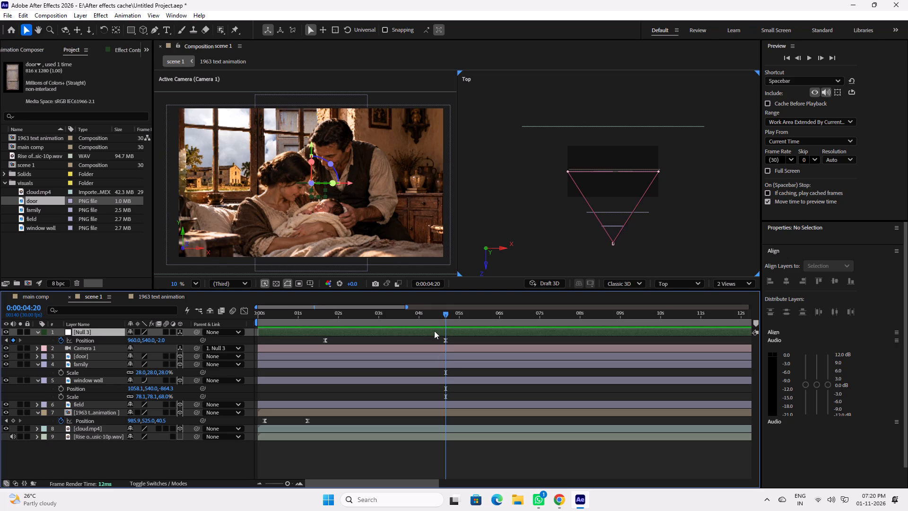
pyautogui.hotkey('ctrl', 'd')
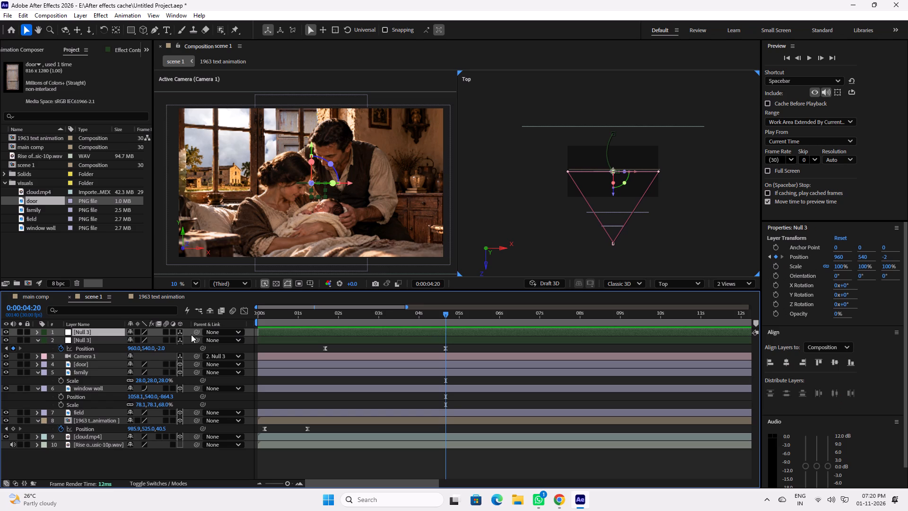
pyautogui.press('u')
pyautogui.click(60, 340)
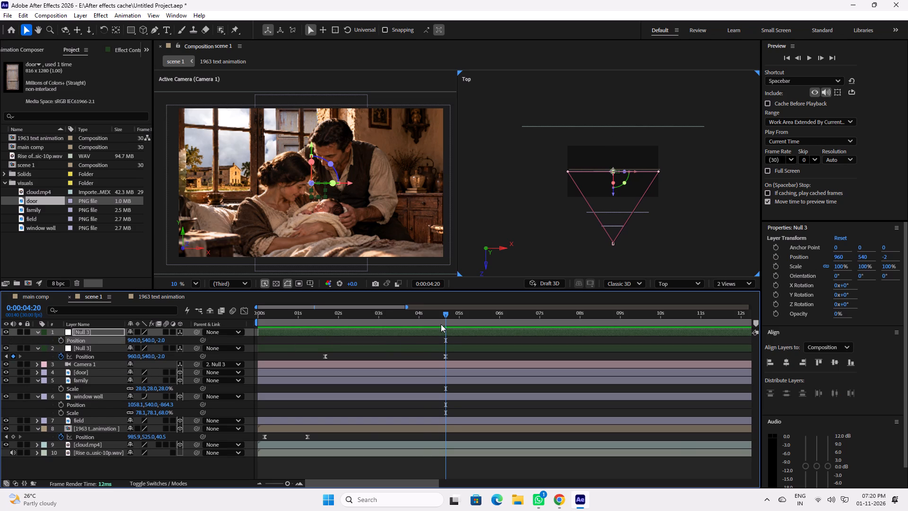
# Play scene 1 from 0:00:02:18 to about 0:00:04:25 to review the pull-back with the door layer.
pyautogui.moveTo(438, 317); pyautogui.dragTo(362, 317)
pyautogui.press('space')
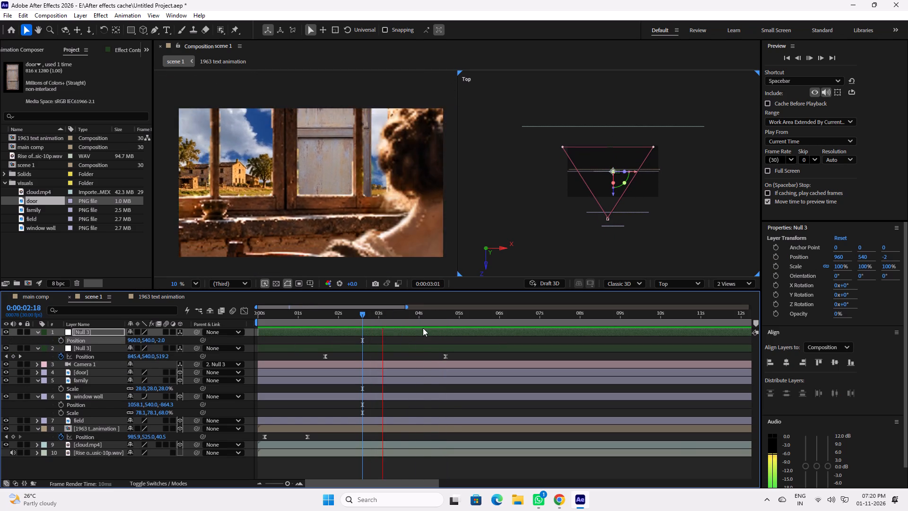
pyautogui.press('space')
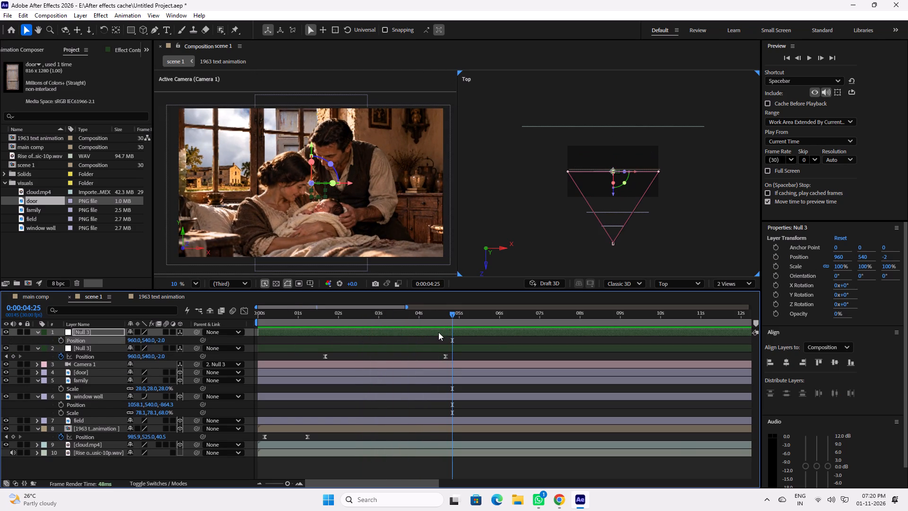
# Move the final Position keyframe of the lower, animated Null 3 to about 0:00:05:18.
pyautogui.moveTo(445, 357); pyautogui.dragTo(483, 362)
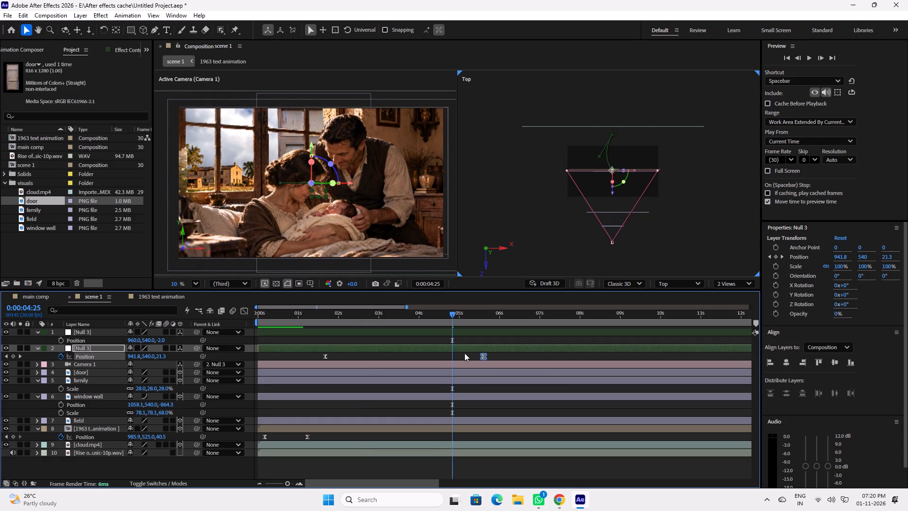
# Play scene 1 from 0:00:02:19 to about 0:00:05:10 to review the retimed pull-back.
pyautogui.click(363, 315)
pyautogui.press('space')
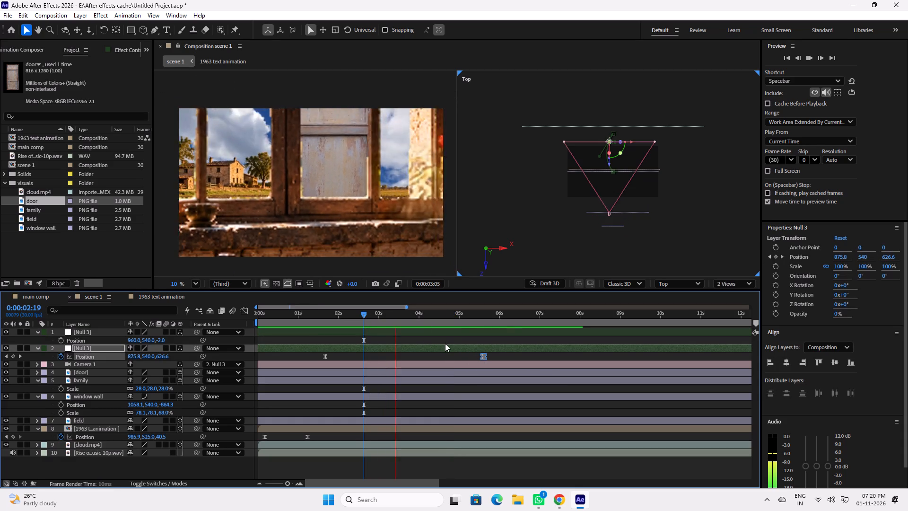
pyautogui.press('space')
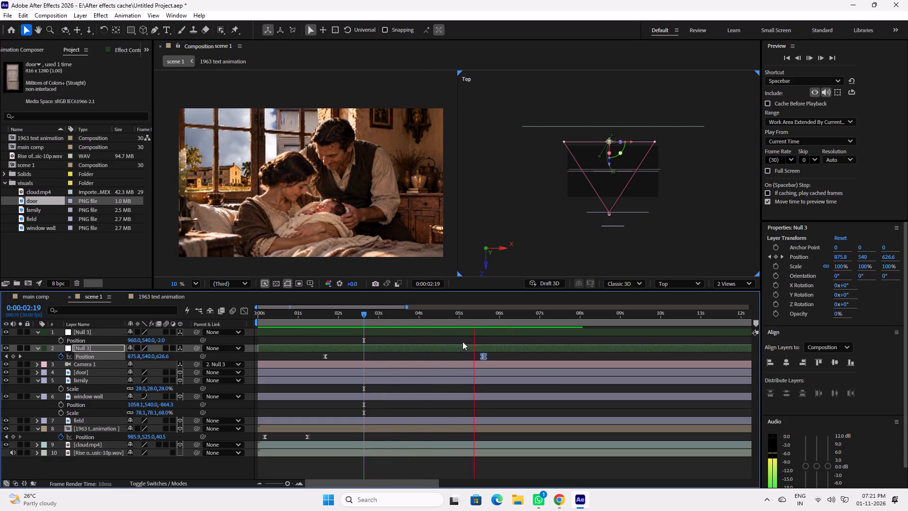
# Move the final Position keyframe of the lower Null 3 earlier, to about 0:00:05:08.
pyautogui.moveTo(482, 355); pyautogui.dragTo(480, 356)
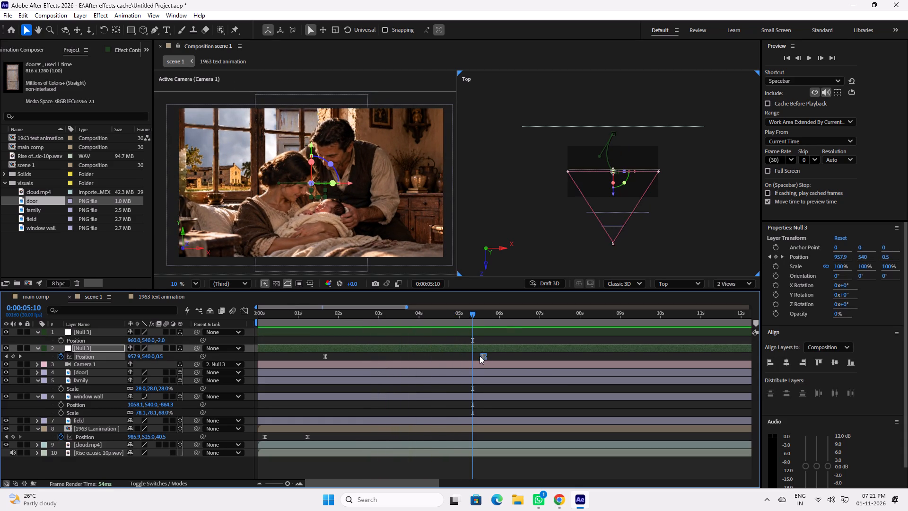
pyautogui.moveTo(480, 356); pyautogui.dragTo(468, 356)
# Play the opening of scene 1 from its first frame to 0:00:00:26.
pyautogui.moveTo(376, 315); pyautogui.dragTo(264, 317)
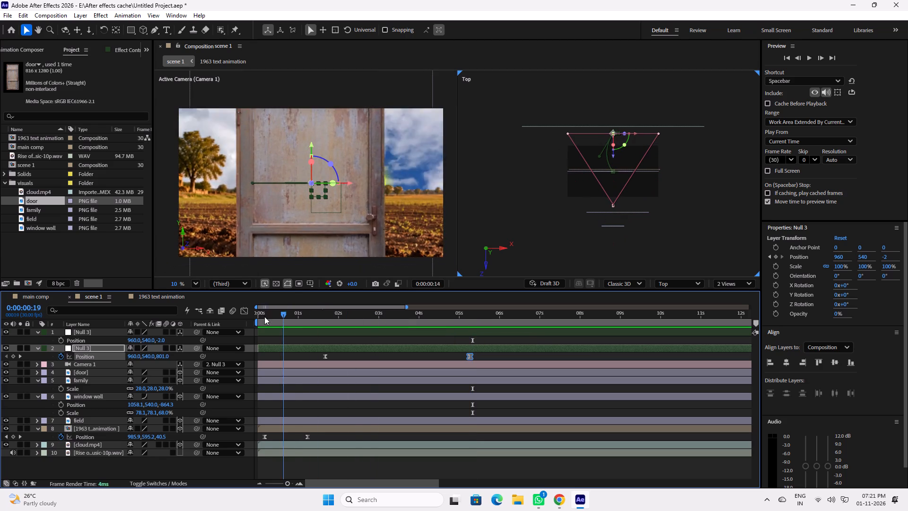
pyautogui.moveTo(264, 317); pyautogui.dragTo(251, 317)
pyautogui.press('space')
pyautogui.press('space')
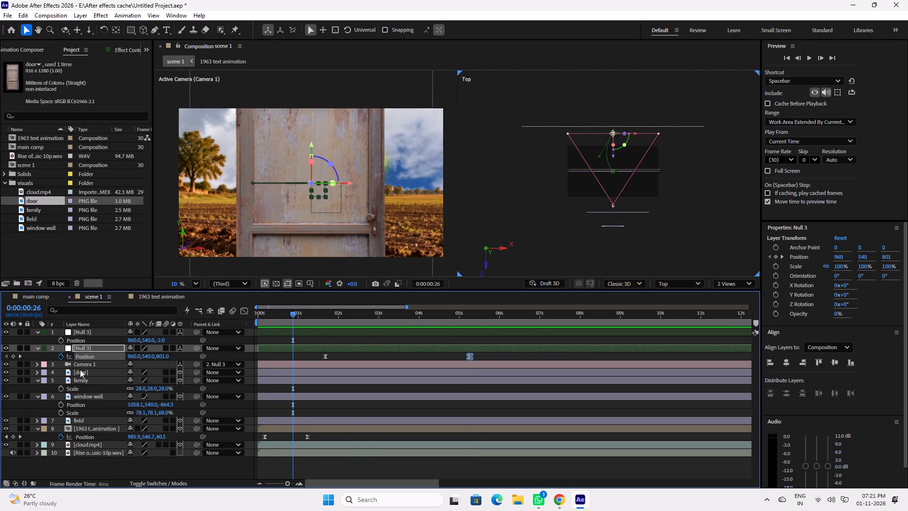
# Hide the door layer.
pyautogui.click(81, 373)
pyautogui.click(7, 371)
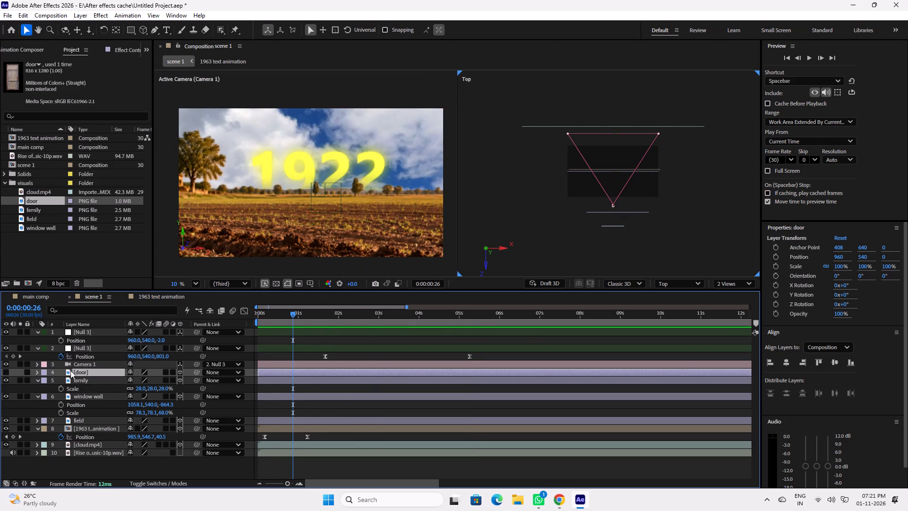
# Play scene 1 from 0:00:00:26, then replay from about 0:00:05:00, to review how the pull-back settles on the family.
pyautogui.press('space')
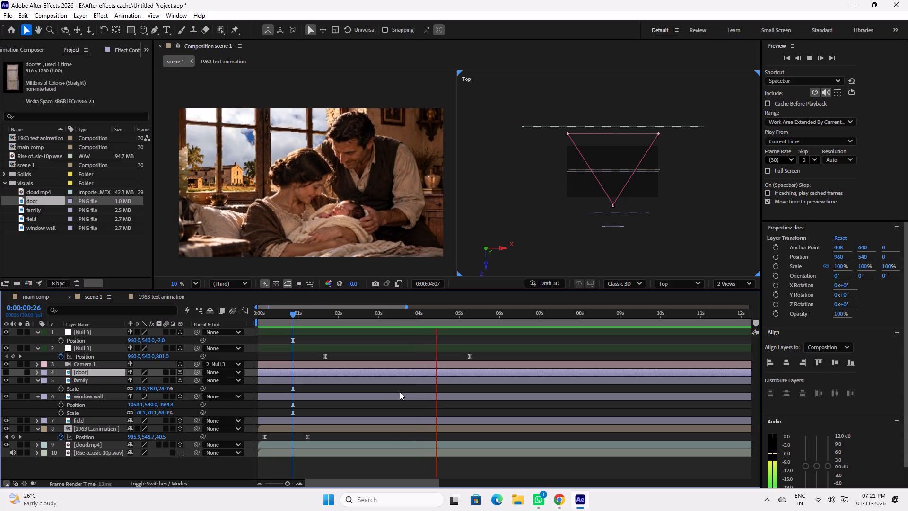
pyautogui.press('space')
pyautogui.press('space')
pyautogui.press('space')
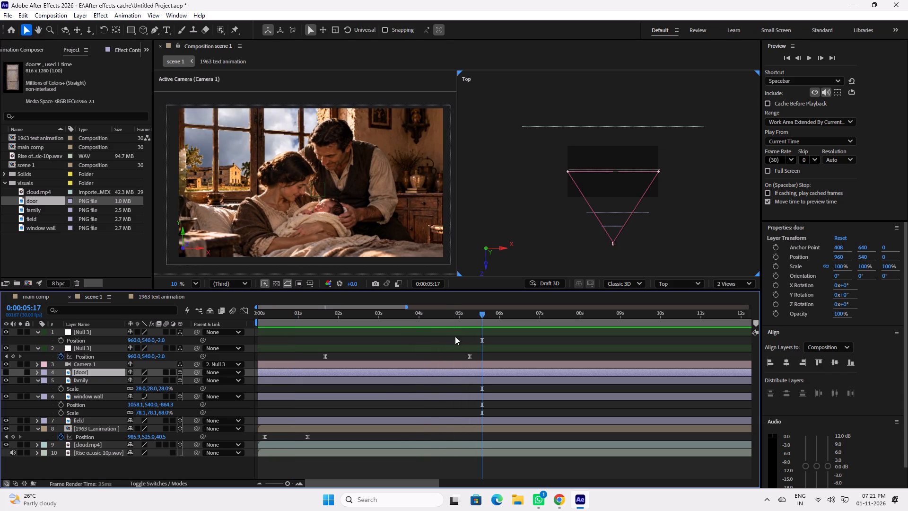
pyautogui.moveTo(452, 317); pyautogui.dragTo(441, 317)
pyautogui.press('space')
pyautogui.press('space')
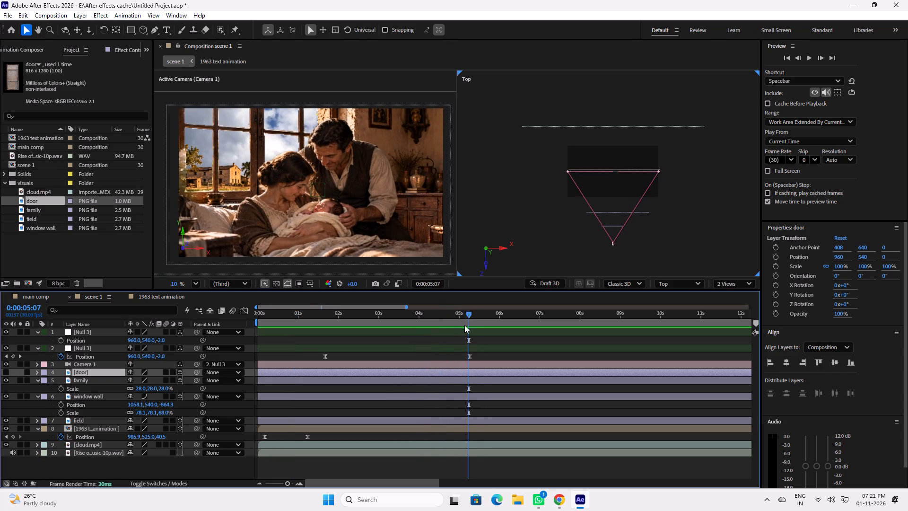
pyautogui.click(460, 315)
pyautogui.press('space')
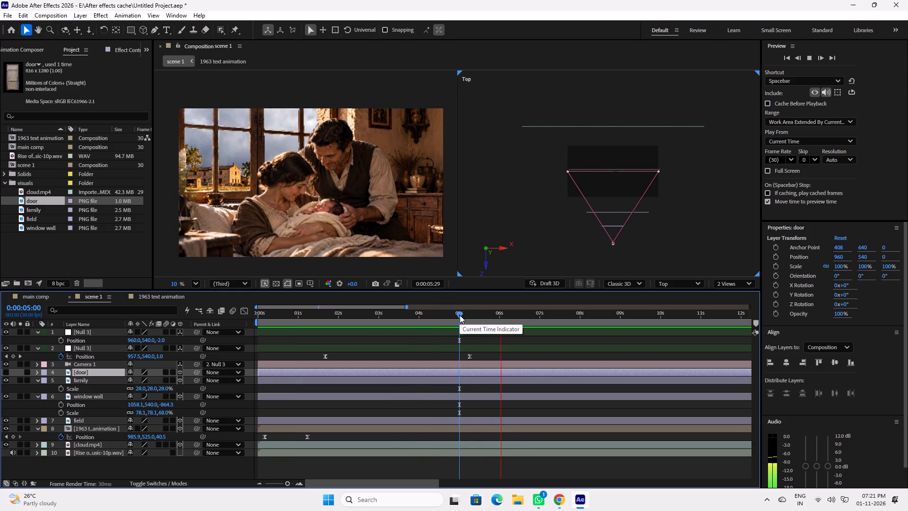
pyautogui.press('space')
# Add a Position keyframe to the upper Null 3 at 0:00:04:29.
pyautogui.click(457, 315)
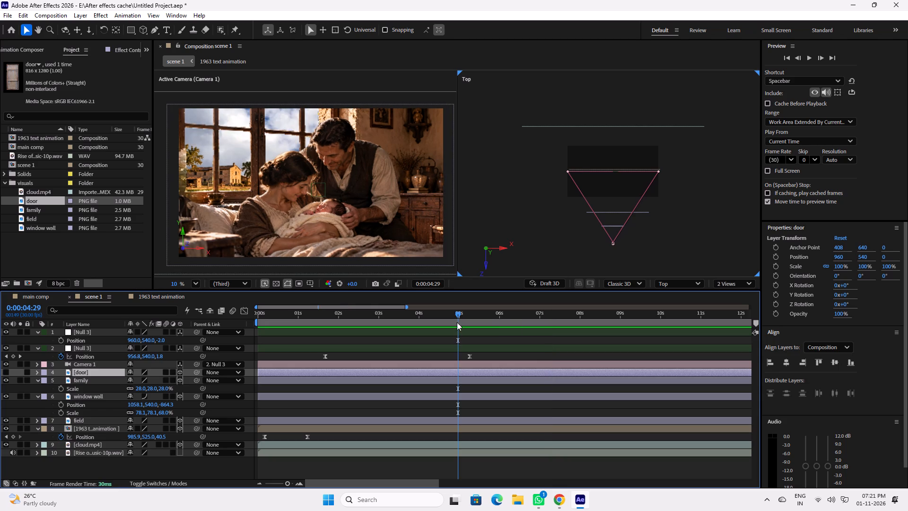
pyautogui.click(452, 334)
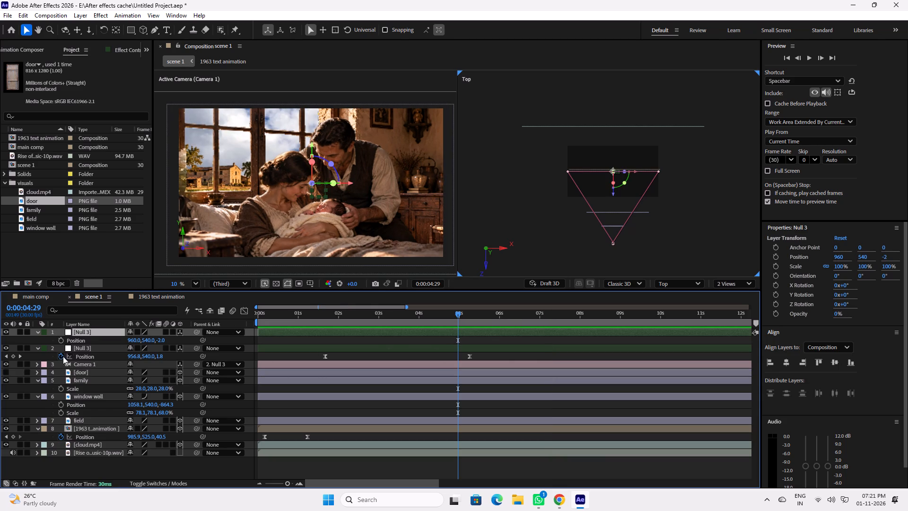
pyautogui.click(60, 340)
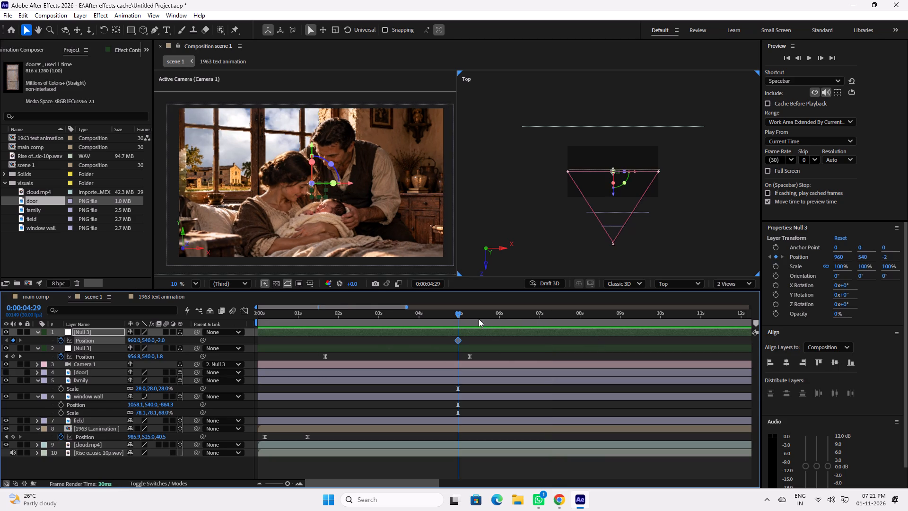
# Play scene 1 from 0:00:05:02 to 0:00:07:11 to judge the timing of the hold on the family.
pyautogui.moveTo(521, 314); pyautogui.dragTo(523, 314)
pyautogui.moveTo(523, 314); pyautogui.dragTo(463, 317)
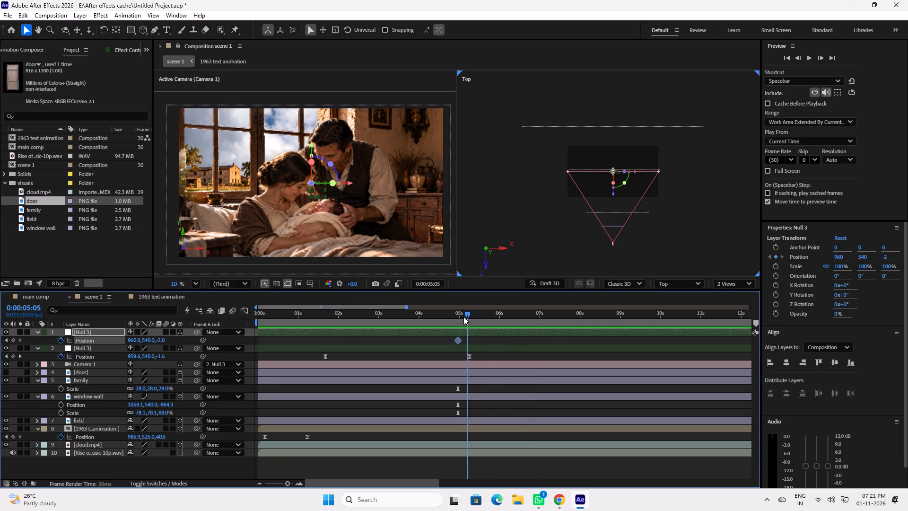
pyautogui.moveTo(463, 317); pyautogui.dragTo(462, 317)
pyautogui.press('space')
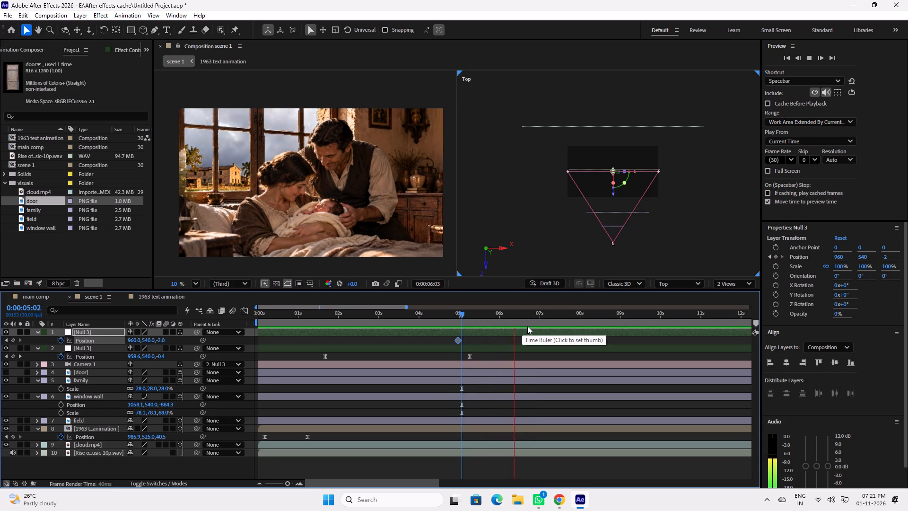
pyautogui.press('space')
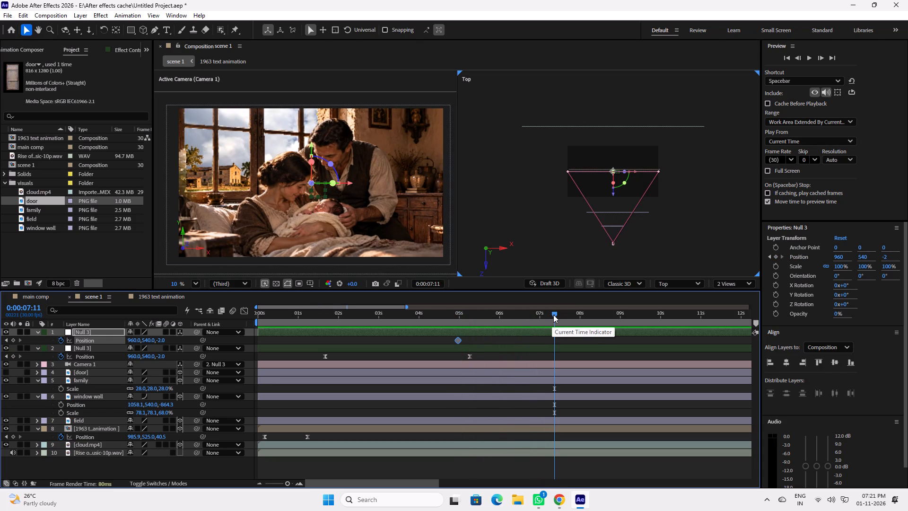
# At 0:00:07:19, make the door layer visible and apply Center In View to it.
pyautogui.click(553, 315)
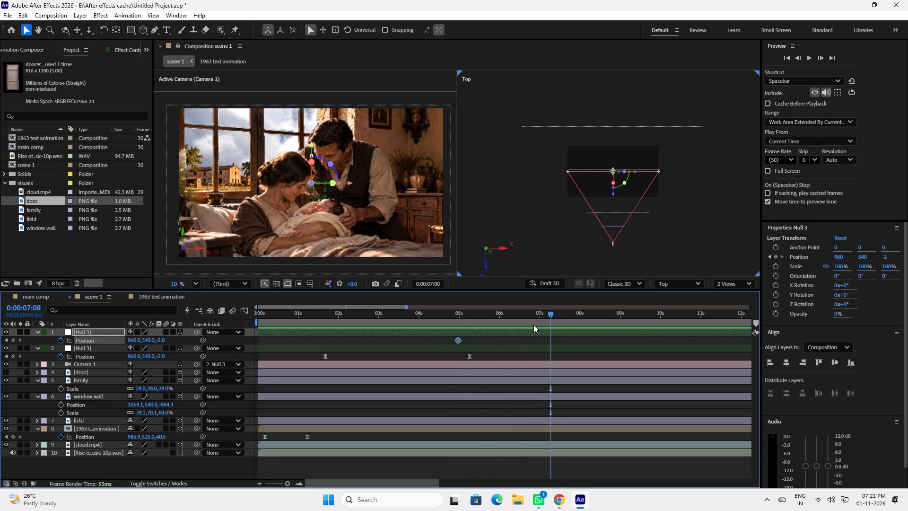
pyautogui.moveTo(552, 317); pyautogui.dragTo(567, 318)
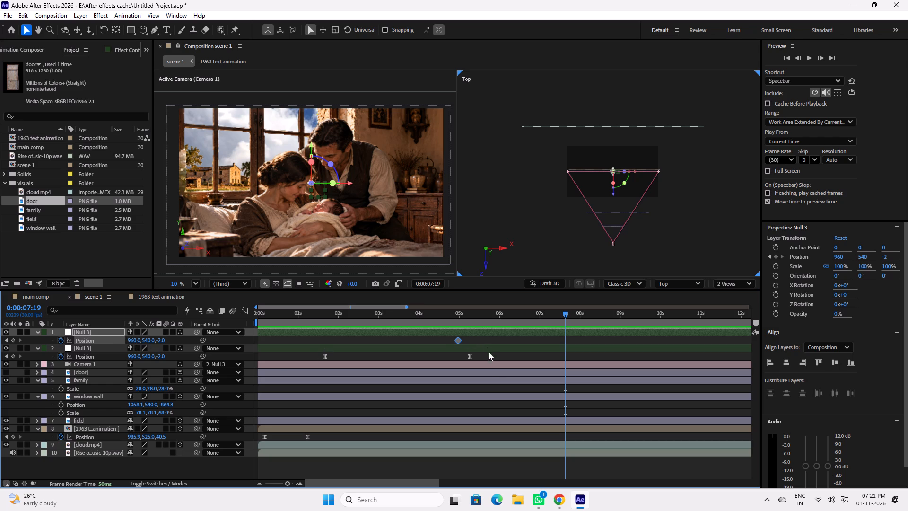
pyautogui.click(493, 372)
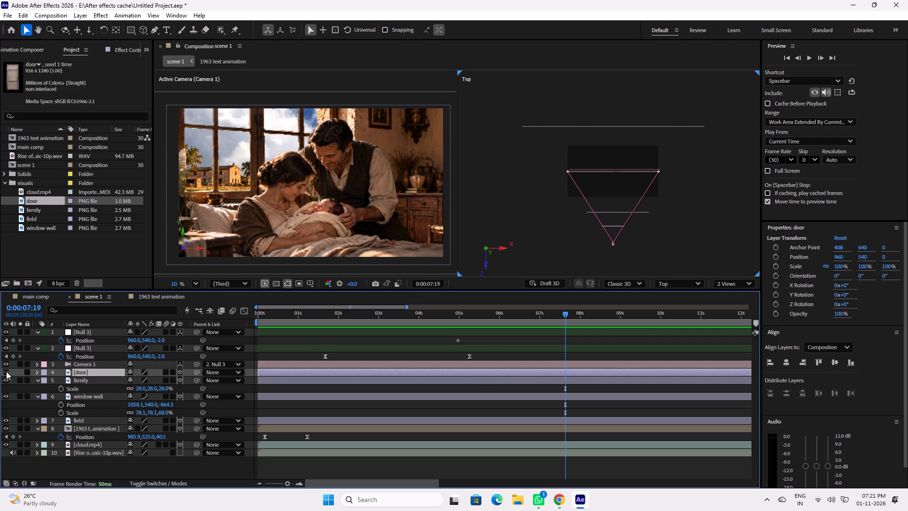
pyautogui.click(6, 371)
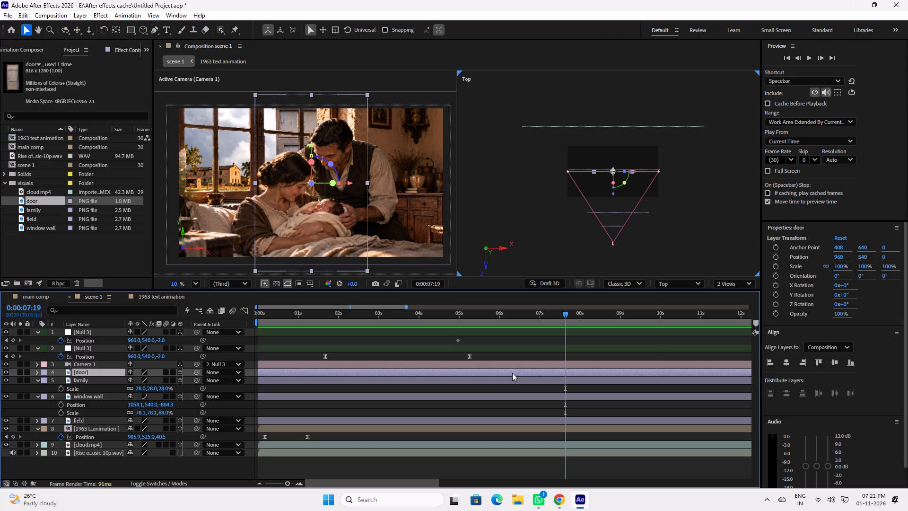
pyautogui.rightClick(512, 373)
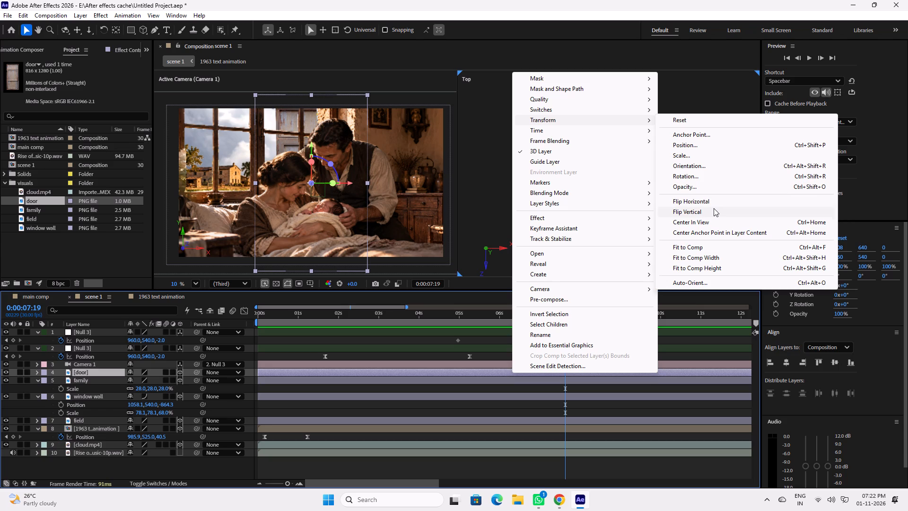
pyautogui.click(716, 225)
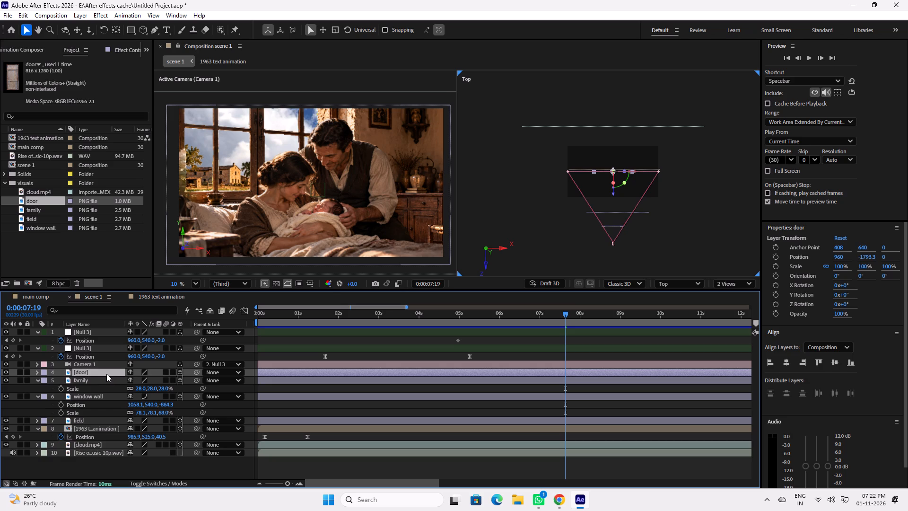
# Move the door layer toward and past the family along Z, to a Position Z of -1318, and deselect it.
pyautogui.press('p')
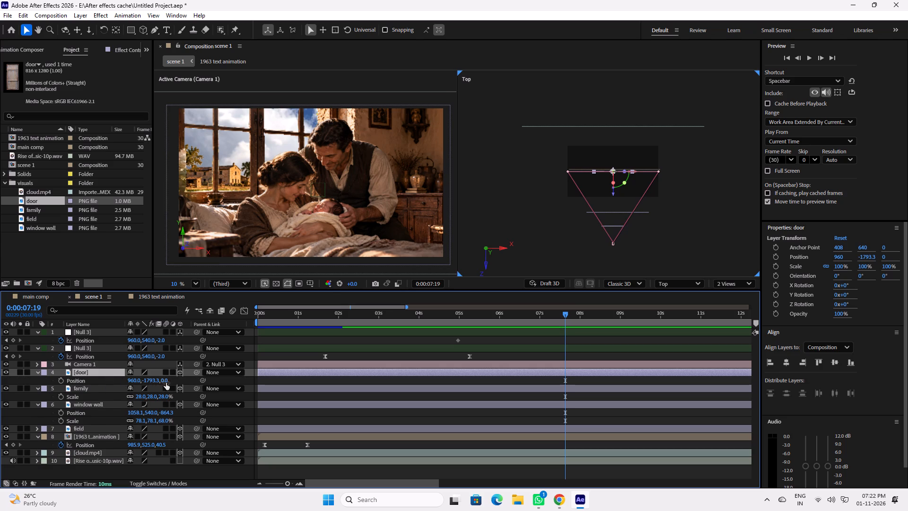
pyautogui.moveTo(163, 380); pyautogui.dragTo(301, 395)
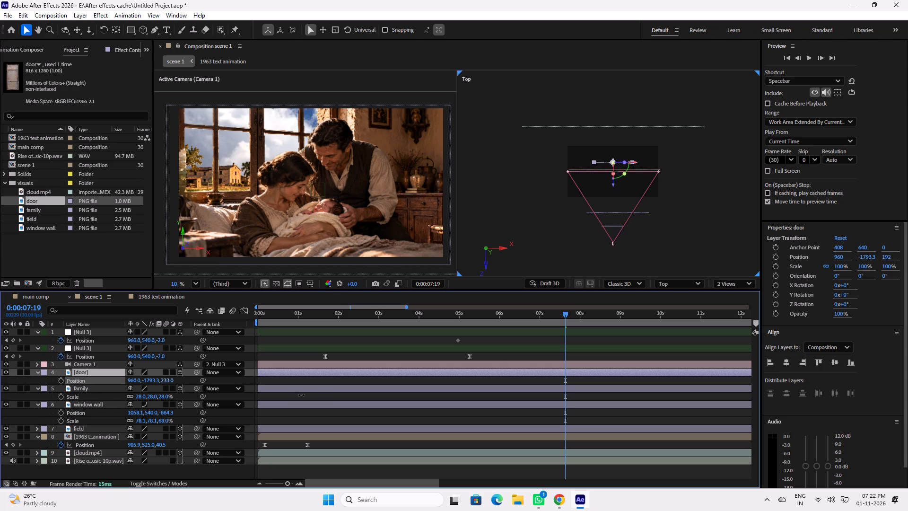
pyautogui.moveTo(301, 395); pyautogui.dragTo(22, 367)
pyautogui.moveTo(613, 208); pyautogui.dragTo(613, 209)
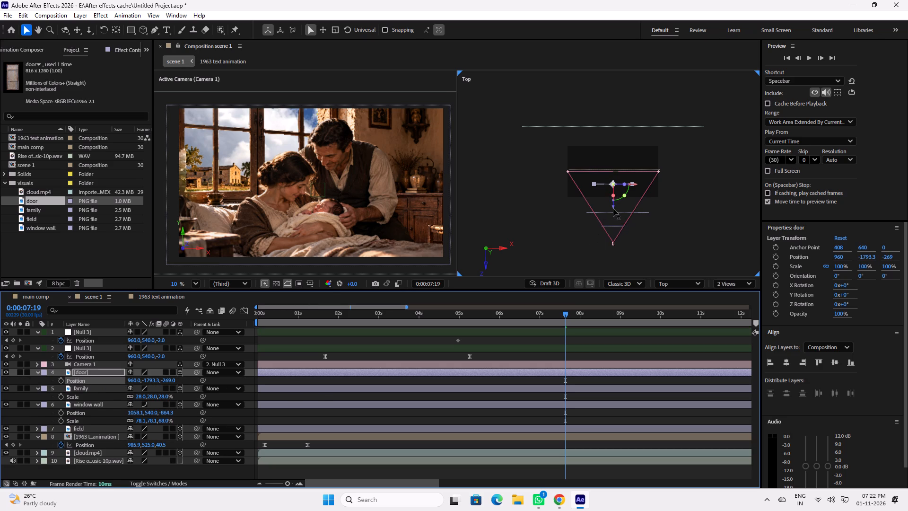
pyautogui.moveTo(613, 209); pyautogui.dragTo(623, 259)
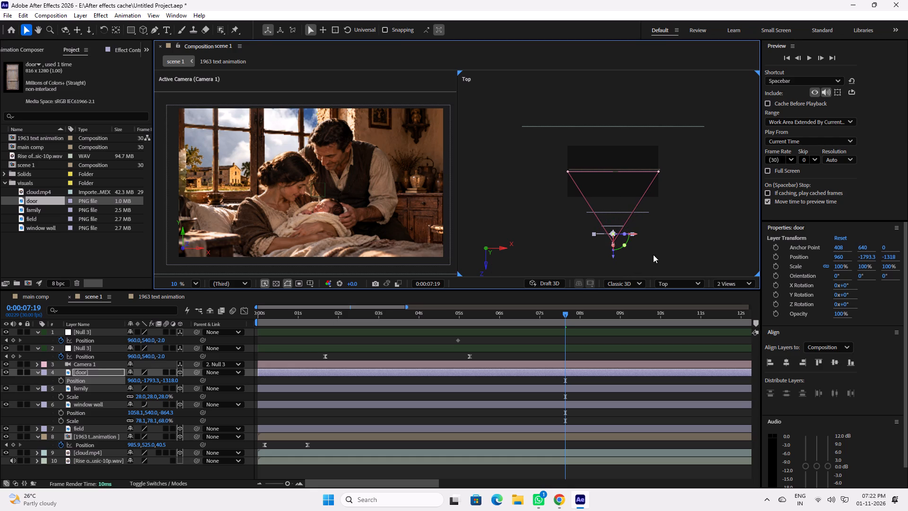
pyautogui.click(658, 241)
# Switch the second view from Top to Custom View 1 and orbit around the scene to examine the door, camera and layer arrangement.
pyautogui.click(679, 283)
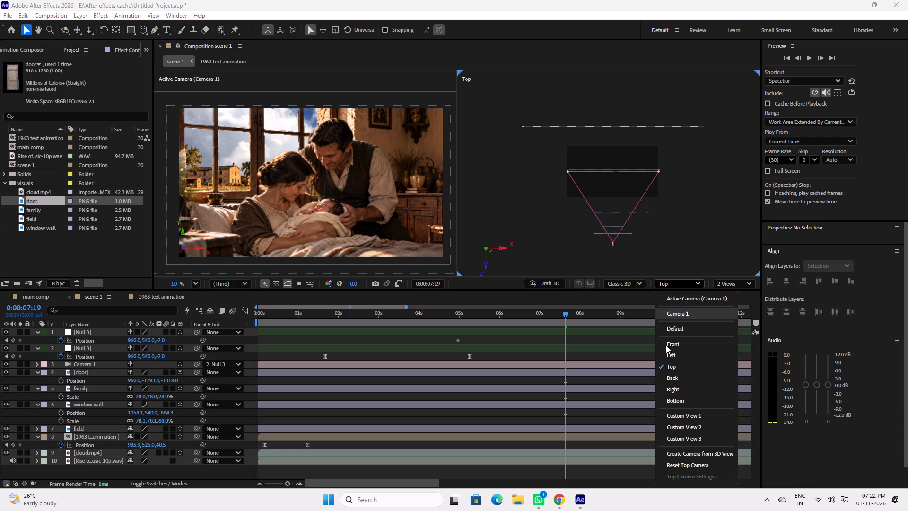
pyautogui.click(686, 418)
pyautogui.keyDown('alt'); pyautogui.scroll(-3, 618, 178); pyautogui.keyUp('alt')
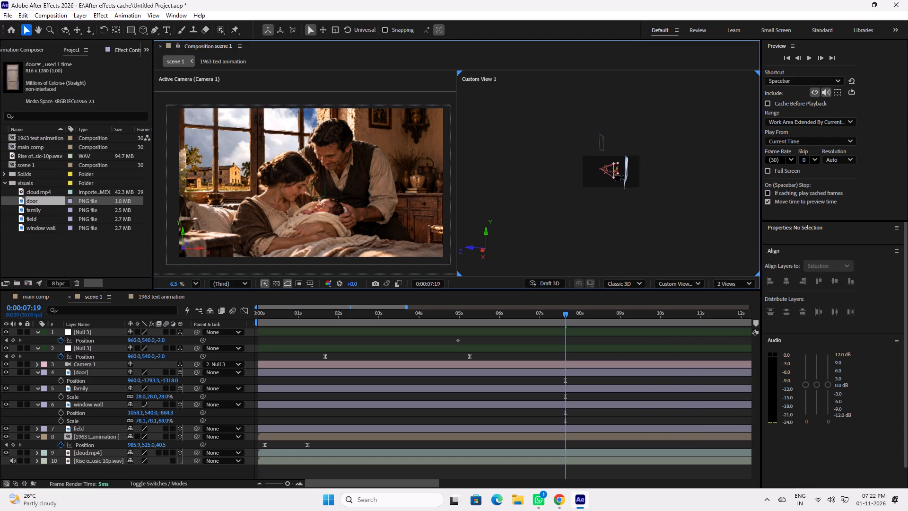
pyautogui.keyDown('alt'); pyautogui.scroll(11, 619, 173); pyautogui.keyUp('alt')
pyautogui.press('space')
pyautogui.press('space')
pyautogui.press('space')
pyautogui.press('space')
pyautogui.press('space')
pyautogui.press('space')
pyautogui.press('space')
pyautogui.moveTo(642, 144); pyautogui.dragTo(628, 161)
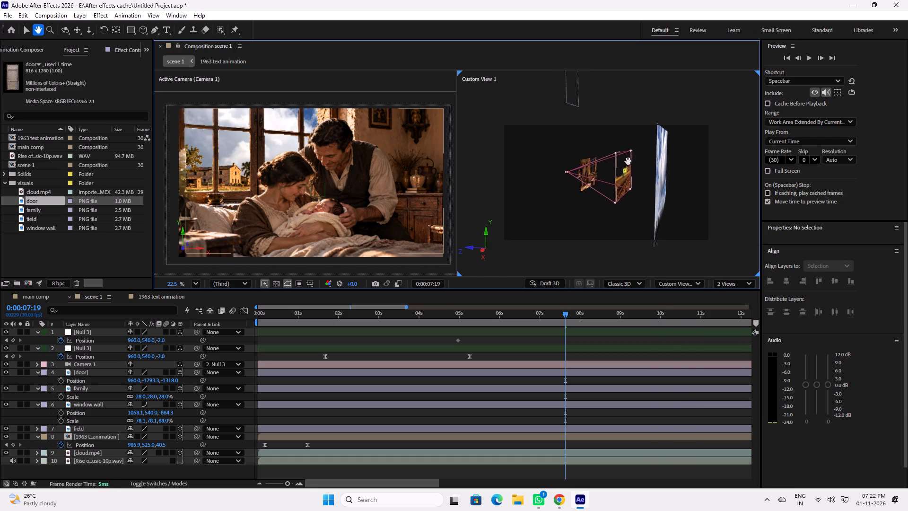
pyautogui.moveTo(628, 161); pyautogui.dragTo(624, 166)
pyautogui.keyDown('alt'); pyautogui.moveTo(637, 186); pyautogui.dragTo(572, 190); pyautogui.keyUp('alt')
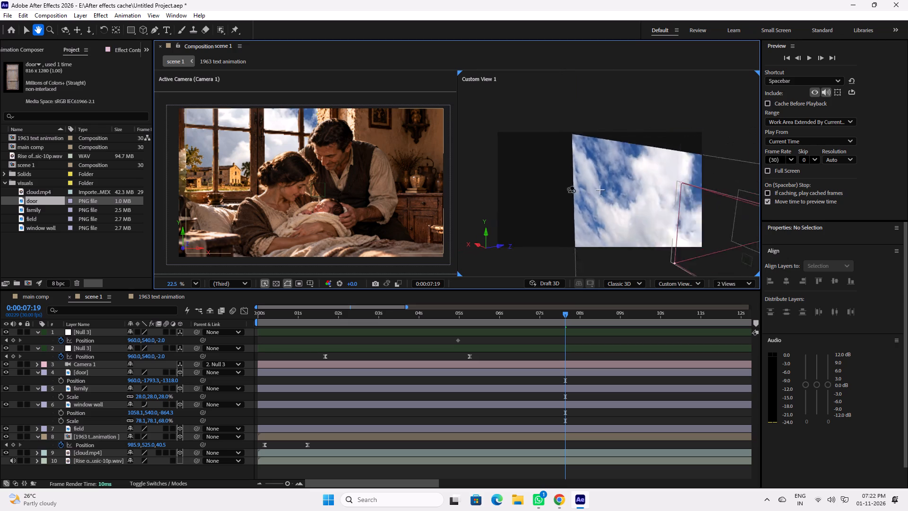
pyautogui.keyDown('alt'); pyautogui.moveTo(572, 190); pyautogui.dragTo(507, 186); pyautogui.keyUp('alt')
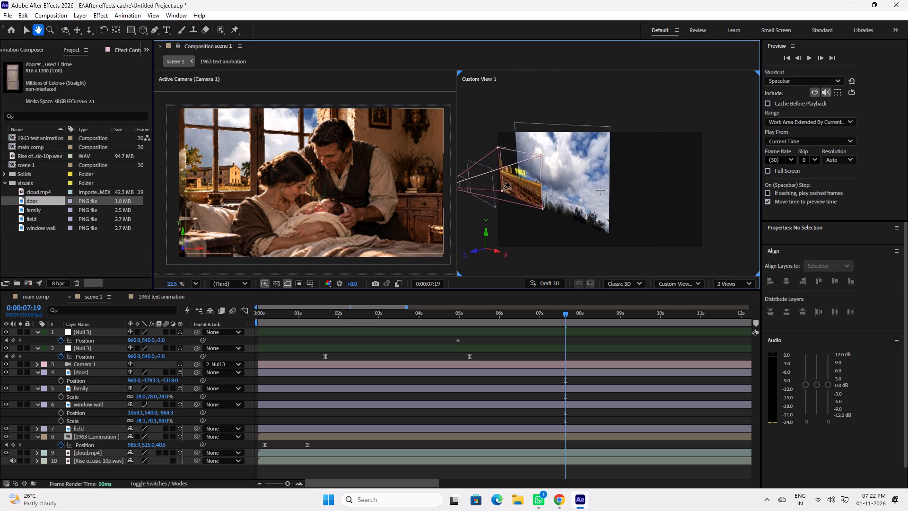
pyautogui.keyDown('alt'); pyautogui.moveTo(507, 186); pyautogui.dragTo(572, 188); pyautogui.keyUp('alt')
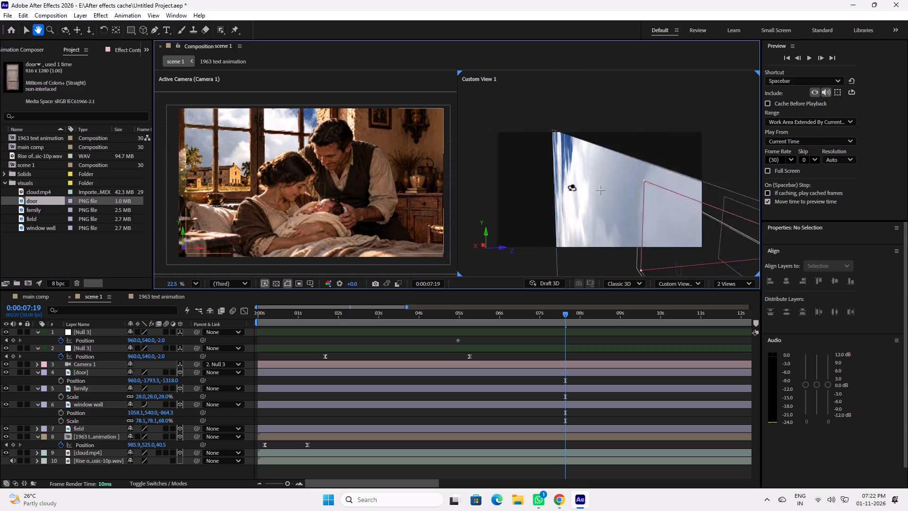
pyautogui.keyDown('alt'); pyautogui.moveTo(572, 188); pyautogui.dragTo(557, 183); pyautogui.keyUp('alt')
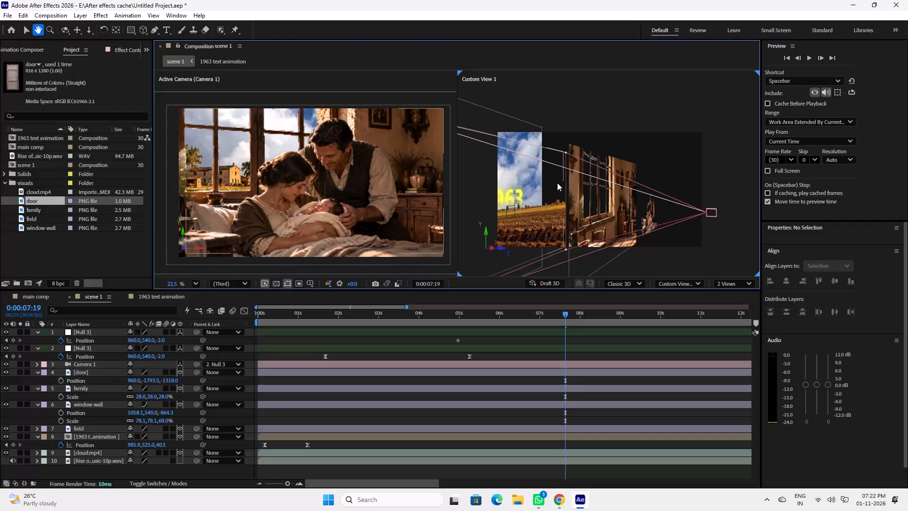
pyautogui.keyDown('alt'); pyautogui.scroll(-2, 557, 189); pyautogui.keyUp('alt')
pyautogui.keyDown('alt'); pyautogui.click(546, 191); pyautogui.keyUp('alt')
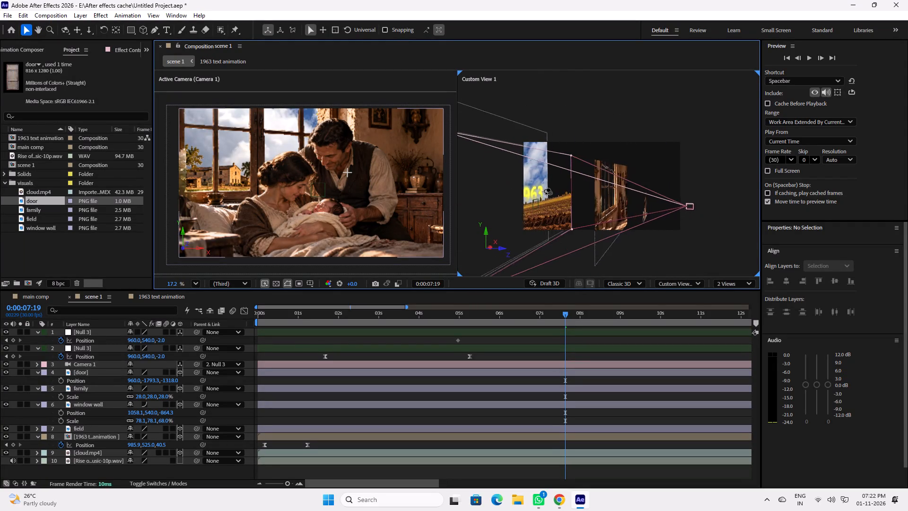
pyautogui.scroll(-6, 549, 185)
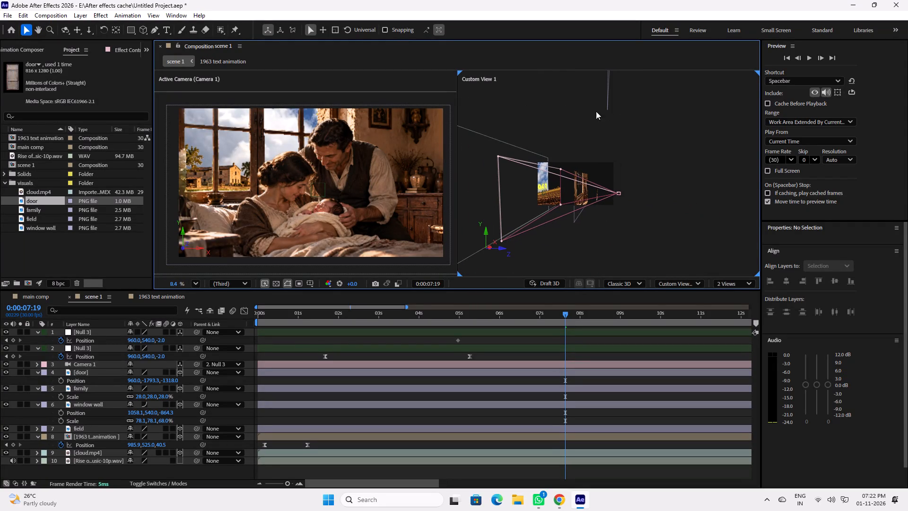
# Select the door layer and lower it toward the camera's line of sight, to a Position Y of 354.7.
pyautogui.click(608, 95)
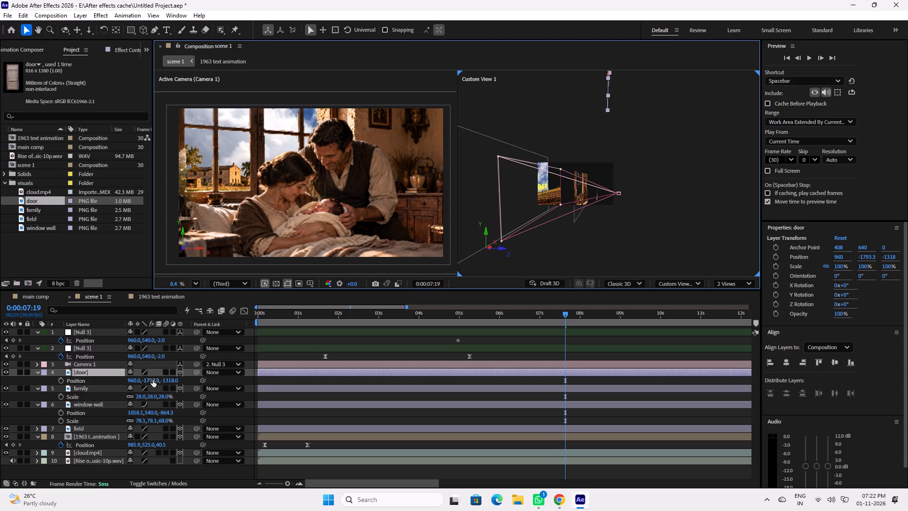
pyautogui.moveTo(149, 380); pyautogui.dragTo(755, 440)
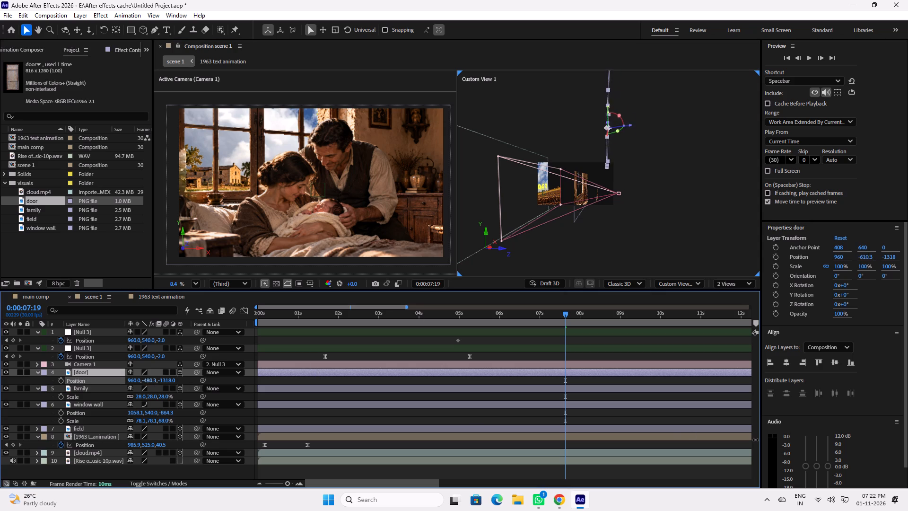
pyautogui.moveTo(755, 440); pyautogui.dragTo(854, 454)
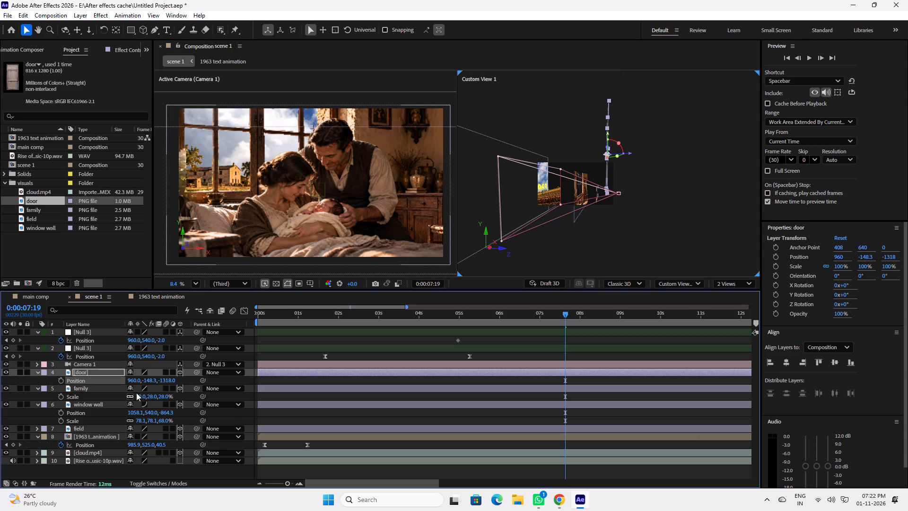
pyautogui.moveTo(146, 381); pyautogui.dragTo(324, 401)
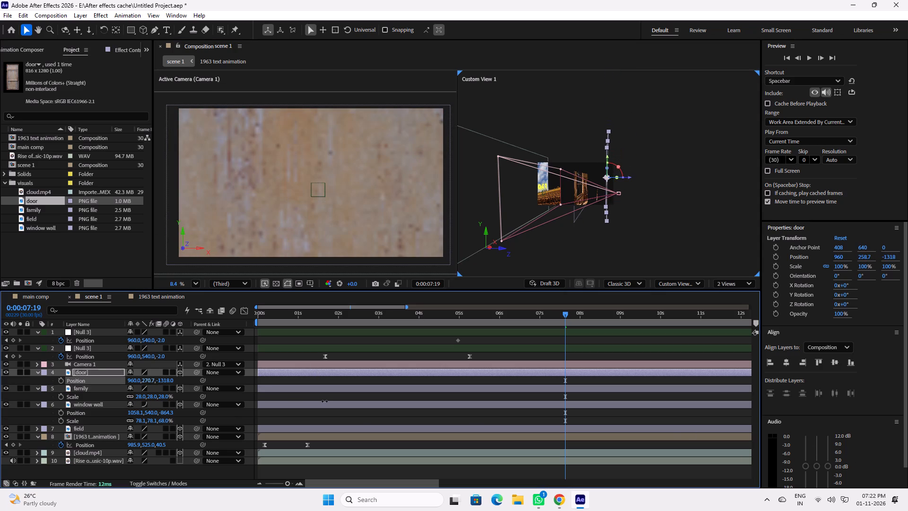
pyautogui.moveTo(324, 401); pyautogui.dragTo(359, 406)
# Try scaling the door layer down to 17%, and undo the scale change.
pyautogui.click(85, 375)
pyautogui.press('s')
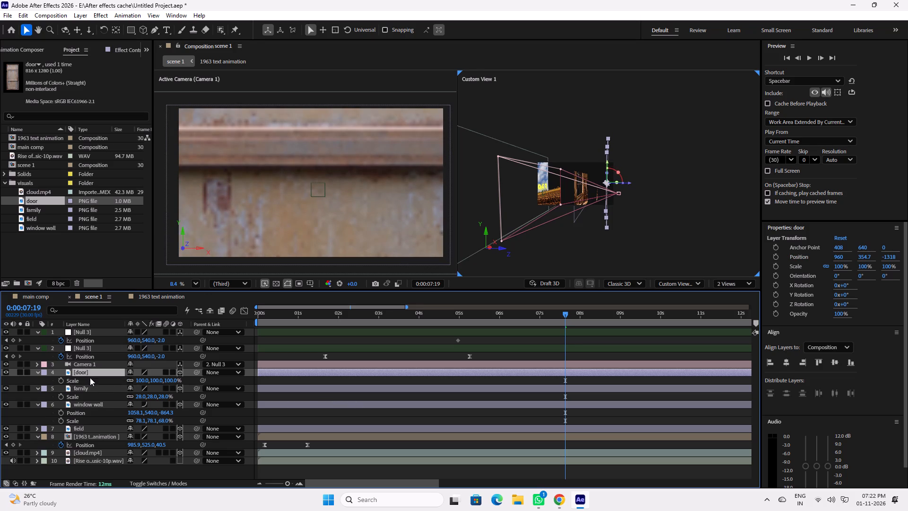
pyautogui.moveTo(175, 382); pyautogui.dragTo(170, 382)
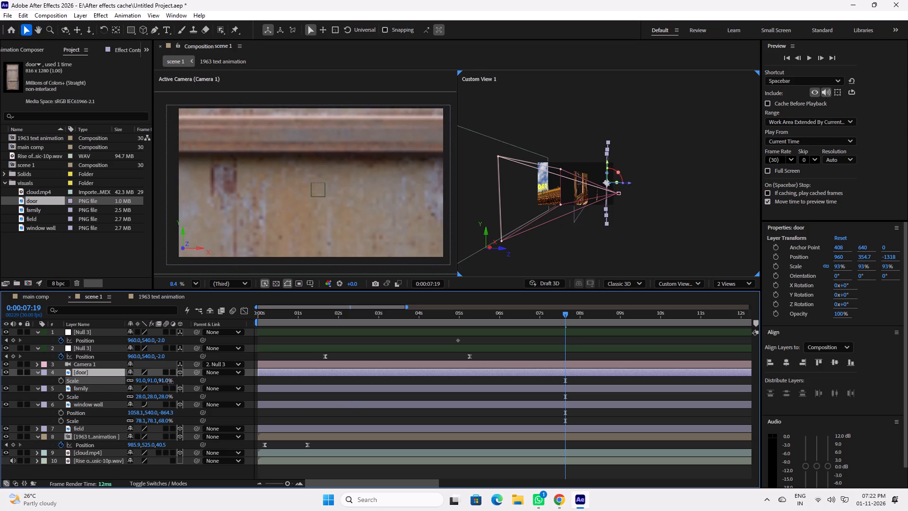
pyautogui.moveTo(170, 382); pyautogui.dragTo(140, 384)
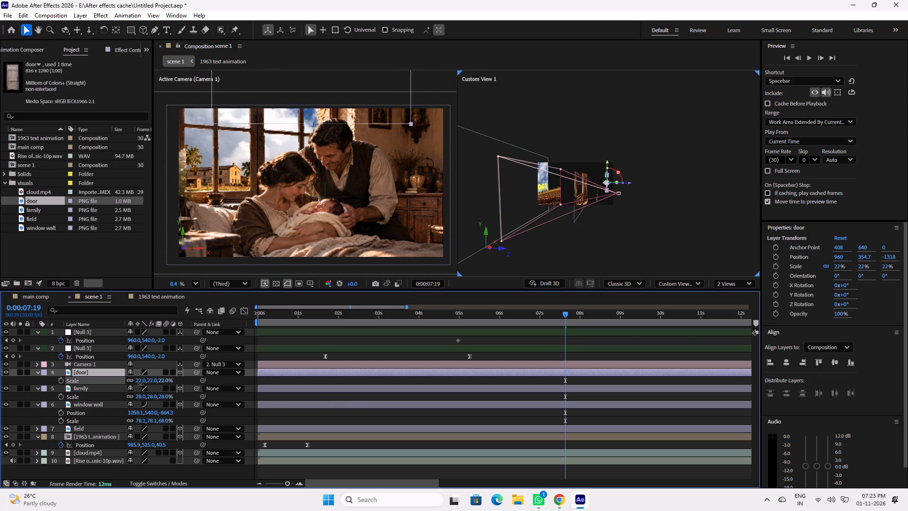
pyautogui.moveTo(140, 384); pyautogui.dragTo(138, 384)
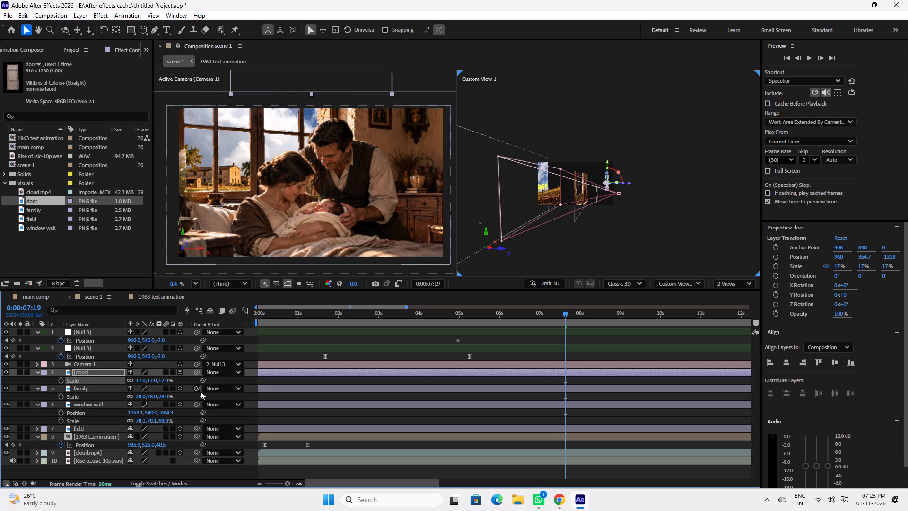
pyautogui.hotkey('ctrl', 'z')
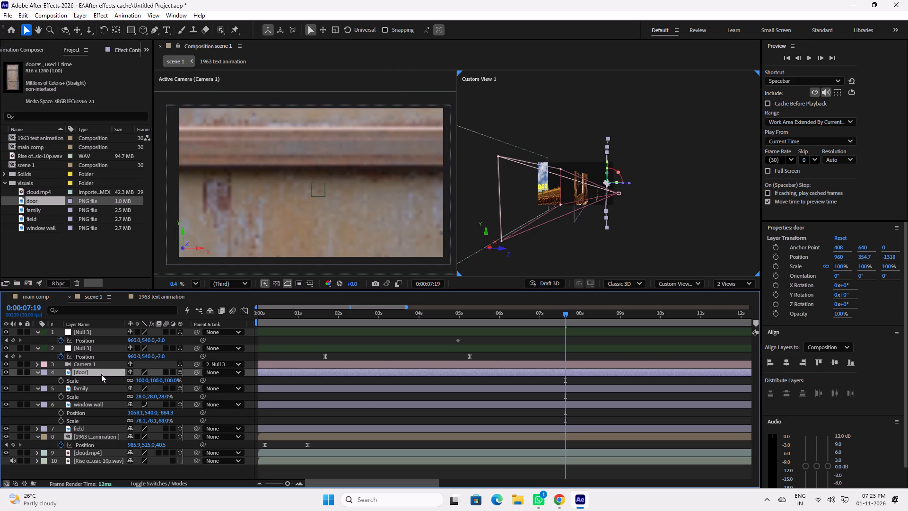
# Show the door's Position alongside its Scale and move the layer in depth to a Position Z of -1195.
pyautogui.hotkey('shift', 'p')
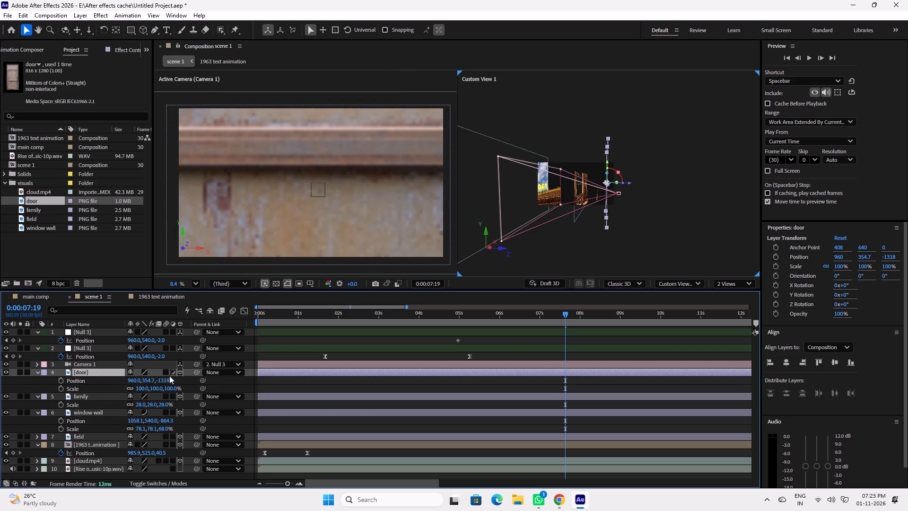
pyautogui.moveTo(167, 381); pyautogui.dragTo(359, 397)
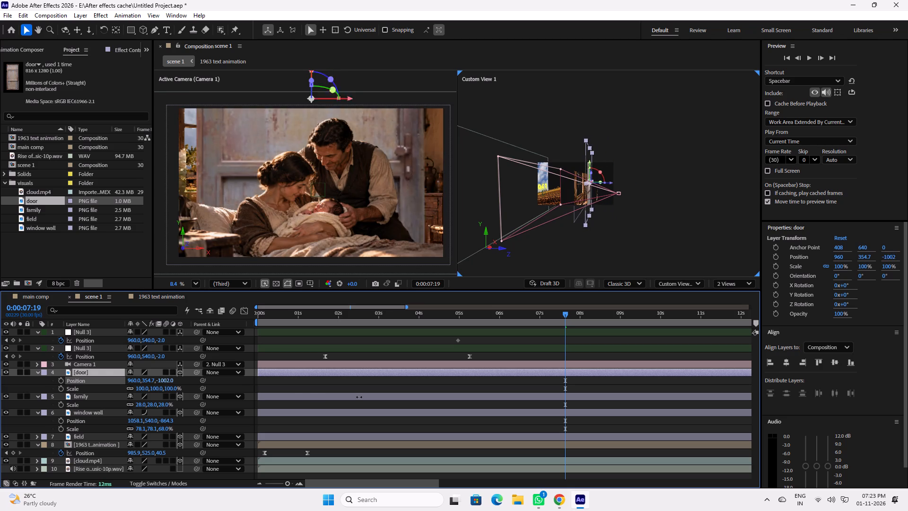
pyautogui.moveTo(359, 397); pyautogui.dragTo(339, 385)
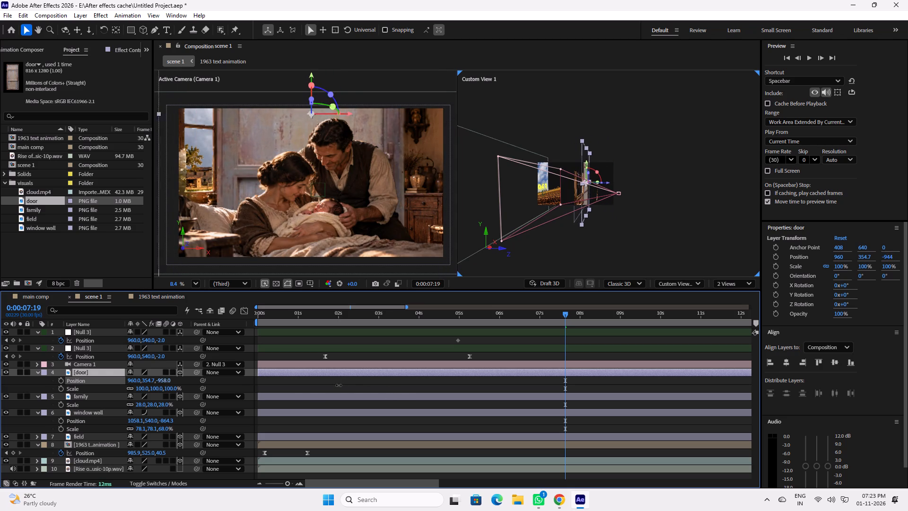
pyautogui.moveTo(339, 385); pyautogui.dragTo(288, 381)
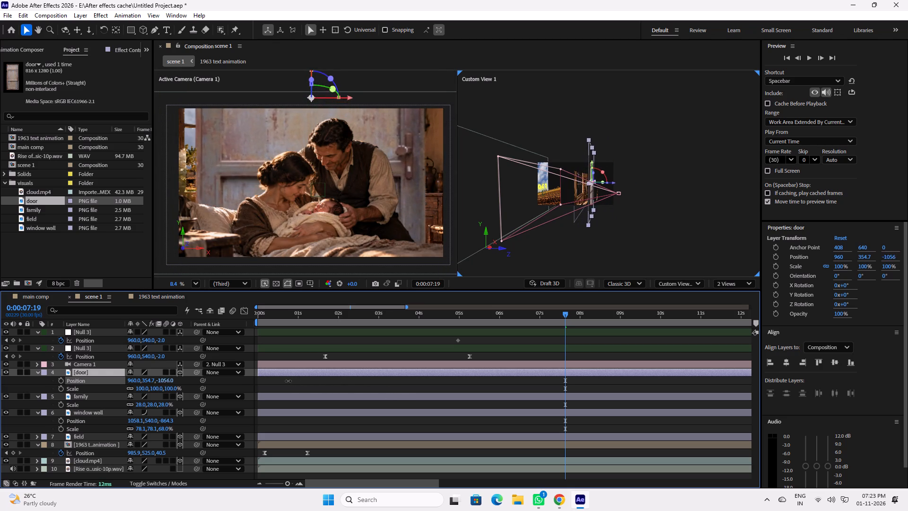
pyautogui.moveTo(288, 381); pyautogui.dragTo(221, 377)
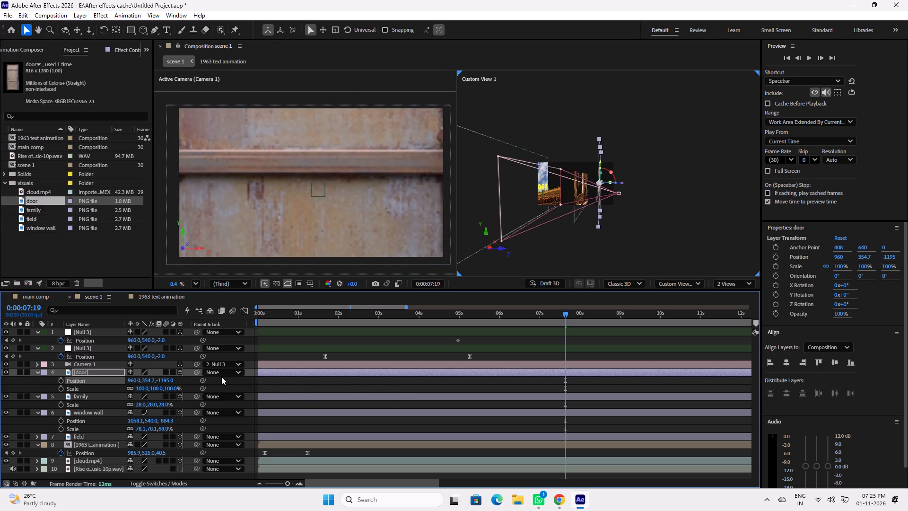
# Scale the door layer down uniformly to 32%.
pyautogui.click(85, 371)
pyautogui.moveTo(171, 390); pyautogui.dragTo(168, 390)
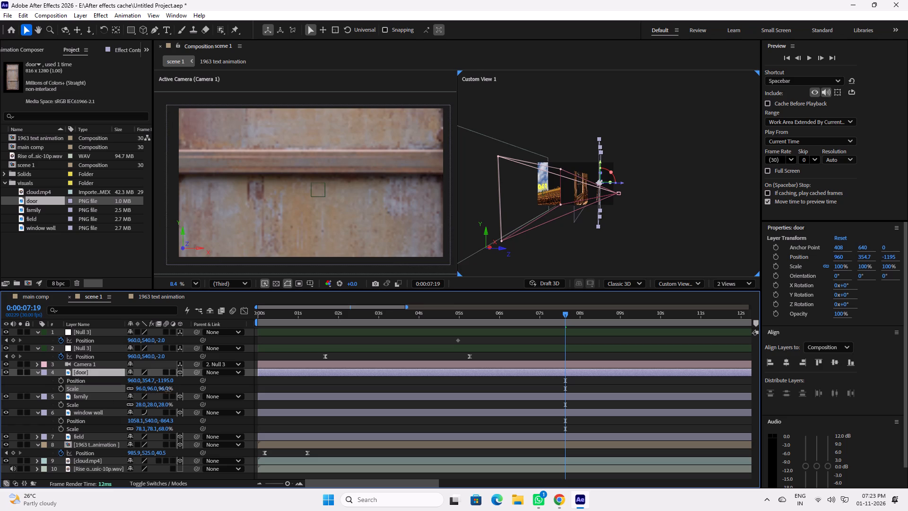
pyautogui.moveTo(168, 390); pyautogui.dragTo(139, 390)
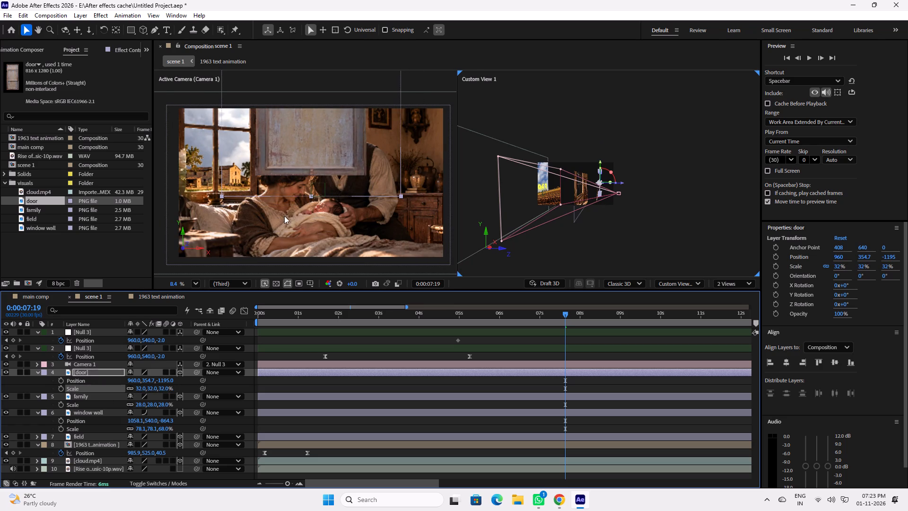
# Move the door layer to the right edge of the camera frame, at about X 1168.9, Y 499.5, and scale it to 30%.
pyautogui.moveTo(306, 152); pyautogui.dragTo(446, 250)
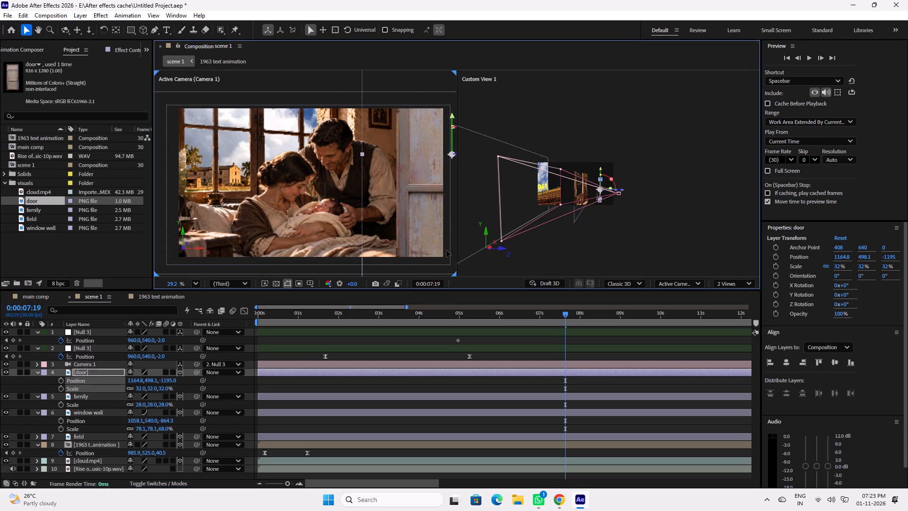
pyautogui.moveTo(446, 250); pyautogui.dragTo(449, 251)
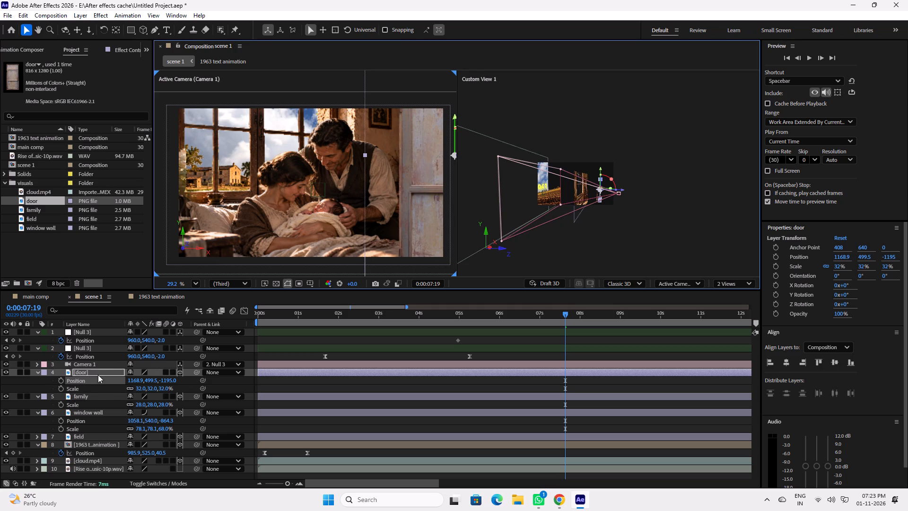
pyautogui.click(166, 388)
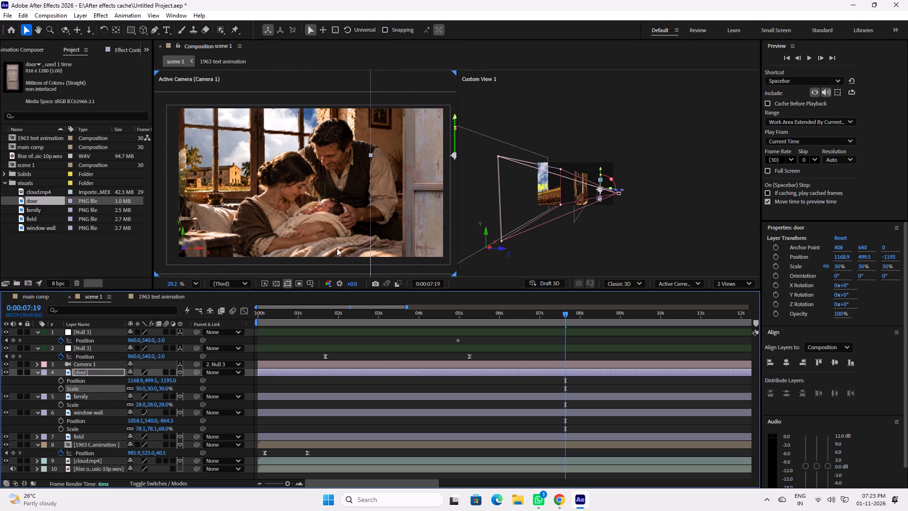
# Reposition the door layer across the camera frame, ending at its right edge with Position X 1160.7 and Y 511.9.
pyautogui.moveTo(413, 204); pyautogui.dragTo(437, 209)
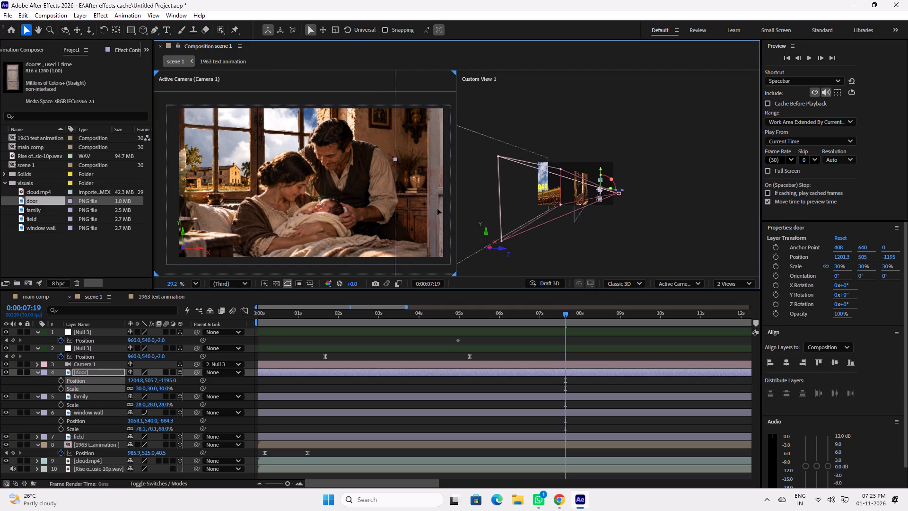
pyautogui.moveTo(437, 209); pyautogui.dragTo(432, 210)
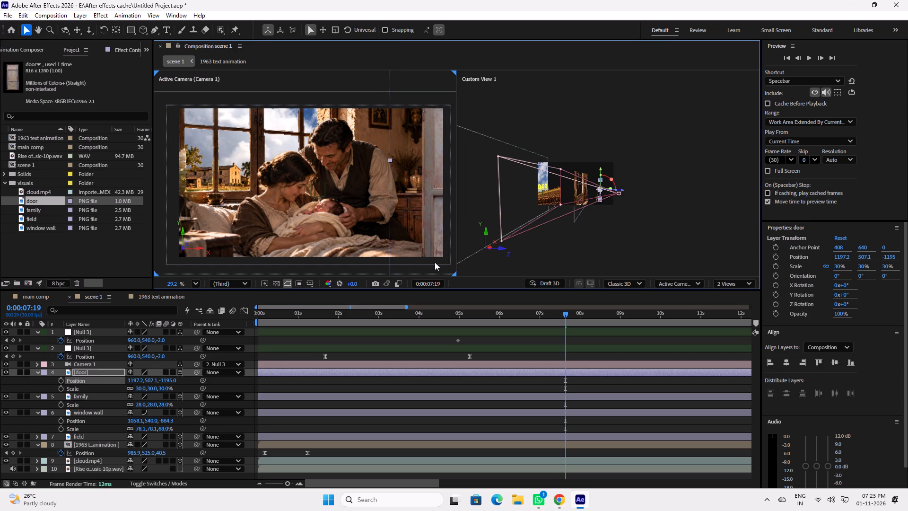
pyautogui.moveTo(435, 215); pyautogui.dragTo(268, 214)
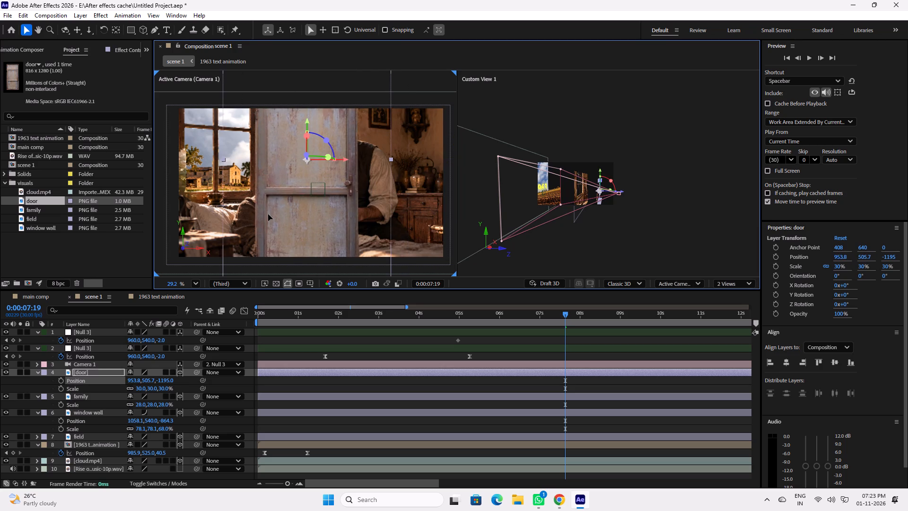
pyautogui.moveTo(268, 214); pyautogui.dragTo(246, 219)
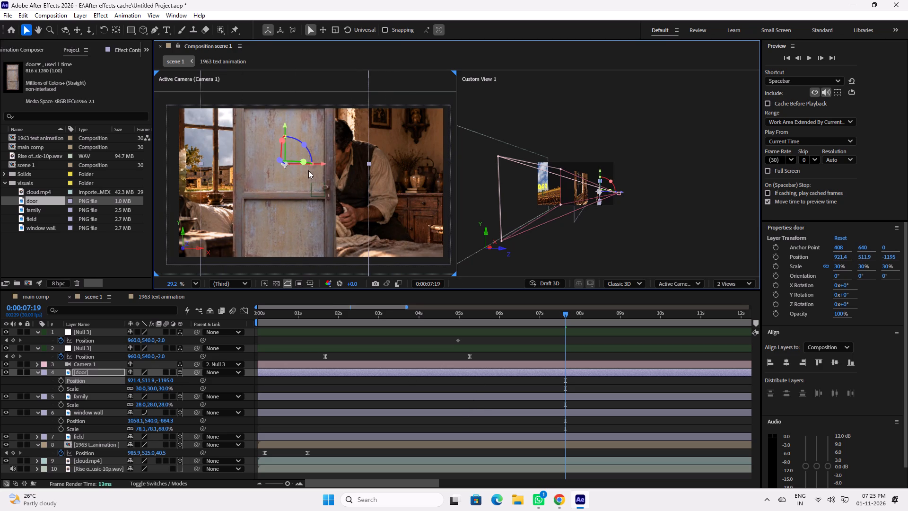
pyautogui.moveTo(322, 164); pyautogui.dragTo(496, 183)
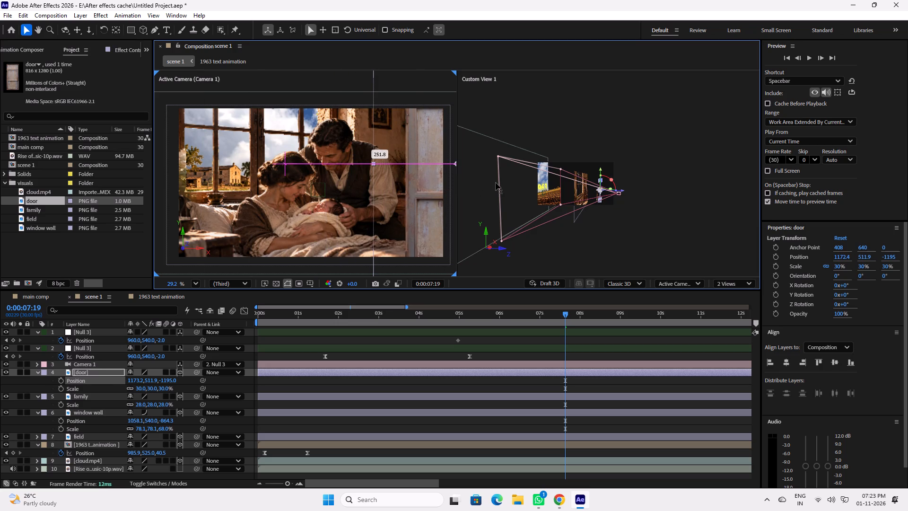
pyautogui.moveTo(496, 183); pyautogui.dragTo(487, 183)
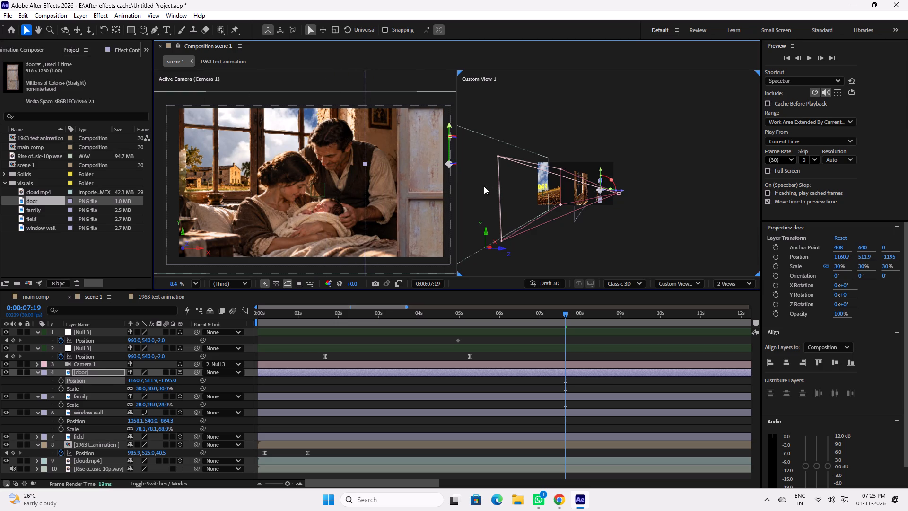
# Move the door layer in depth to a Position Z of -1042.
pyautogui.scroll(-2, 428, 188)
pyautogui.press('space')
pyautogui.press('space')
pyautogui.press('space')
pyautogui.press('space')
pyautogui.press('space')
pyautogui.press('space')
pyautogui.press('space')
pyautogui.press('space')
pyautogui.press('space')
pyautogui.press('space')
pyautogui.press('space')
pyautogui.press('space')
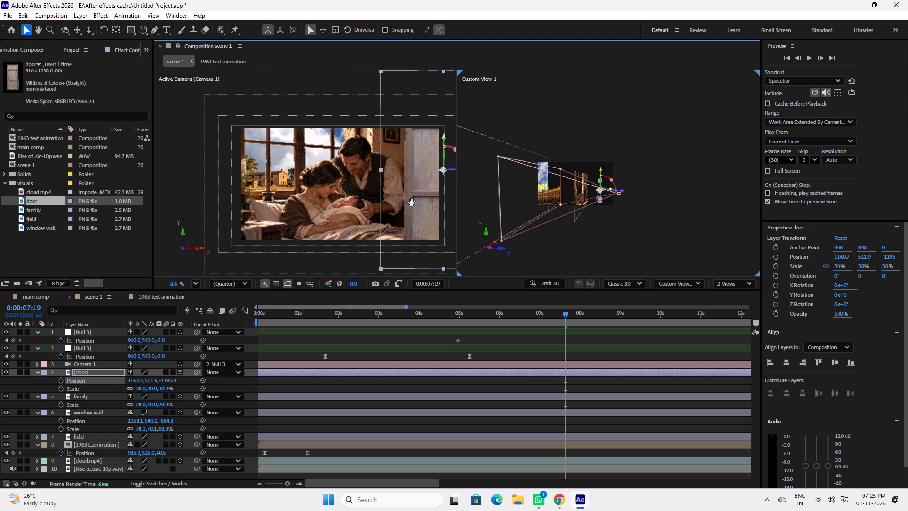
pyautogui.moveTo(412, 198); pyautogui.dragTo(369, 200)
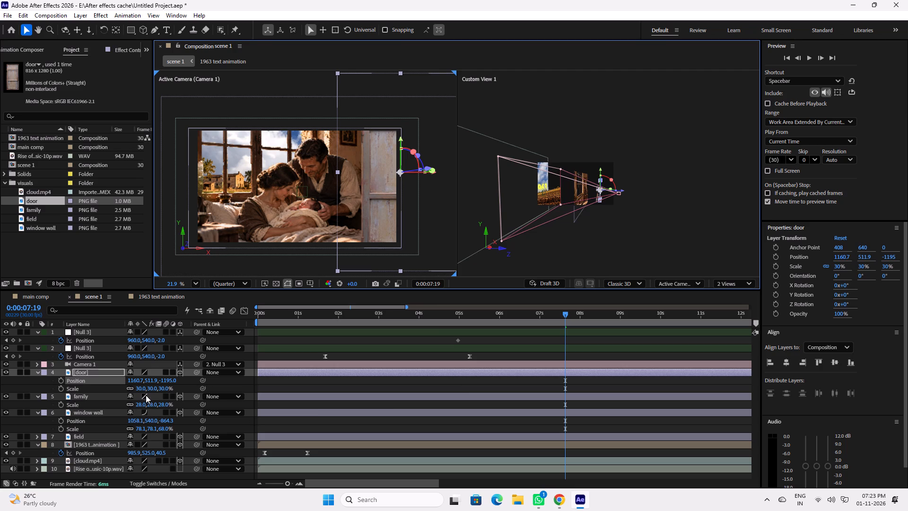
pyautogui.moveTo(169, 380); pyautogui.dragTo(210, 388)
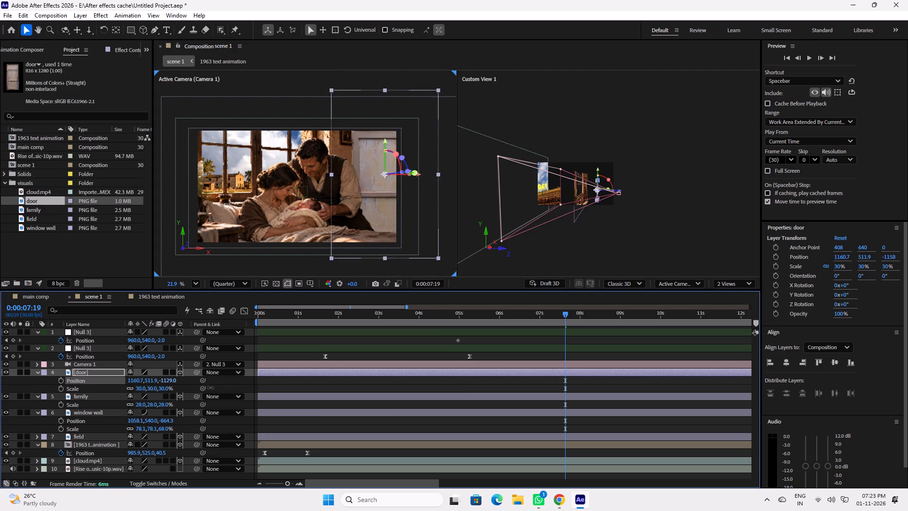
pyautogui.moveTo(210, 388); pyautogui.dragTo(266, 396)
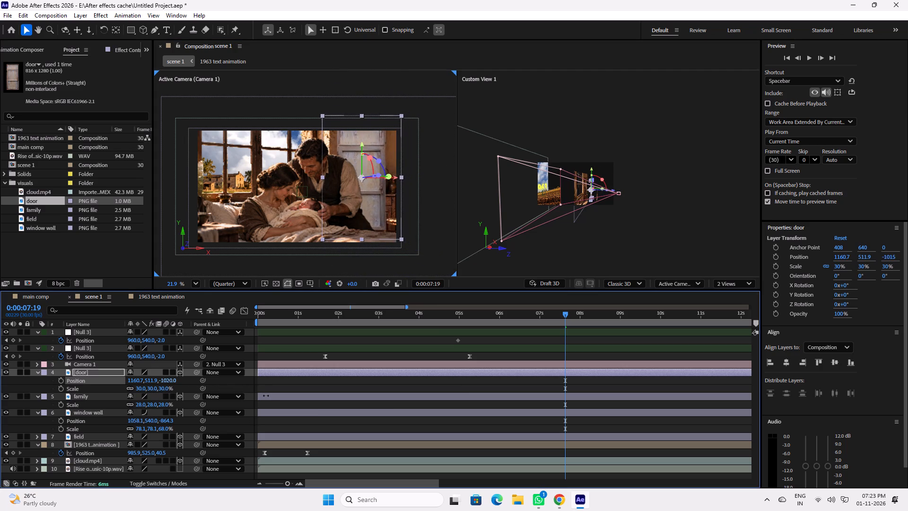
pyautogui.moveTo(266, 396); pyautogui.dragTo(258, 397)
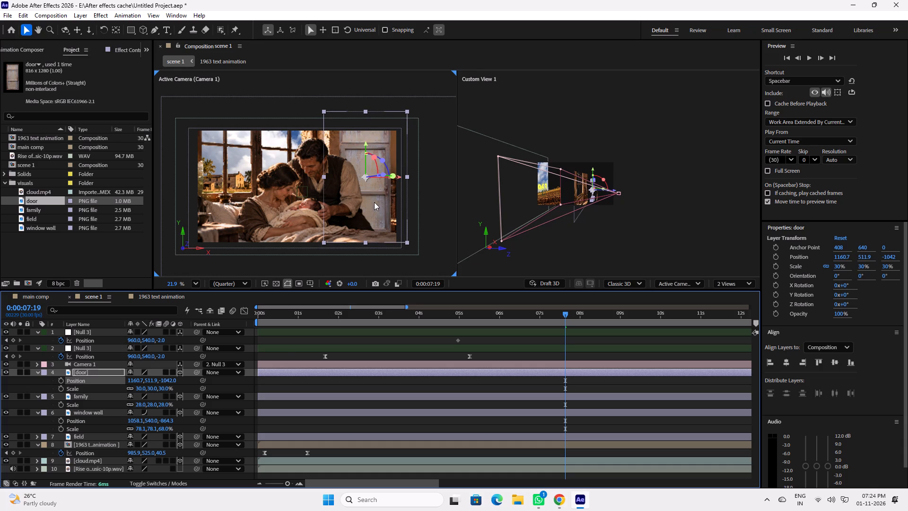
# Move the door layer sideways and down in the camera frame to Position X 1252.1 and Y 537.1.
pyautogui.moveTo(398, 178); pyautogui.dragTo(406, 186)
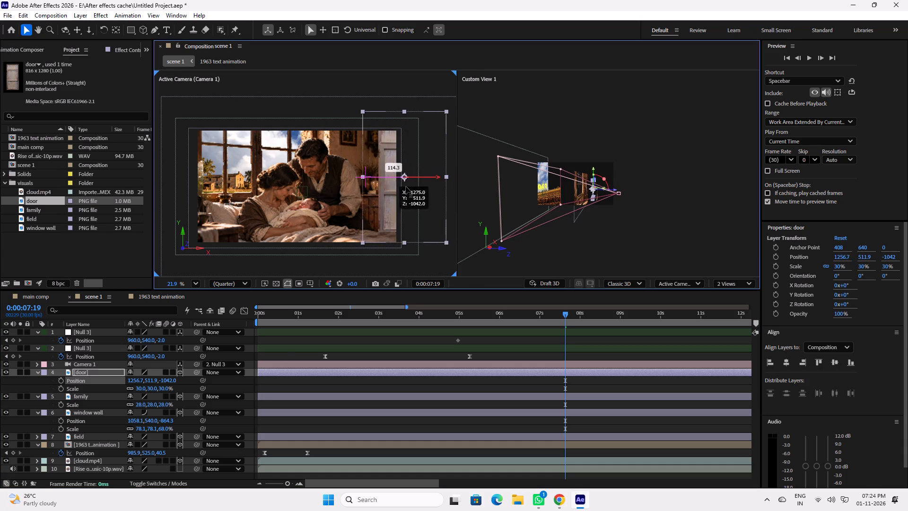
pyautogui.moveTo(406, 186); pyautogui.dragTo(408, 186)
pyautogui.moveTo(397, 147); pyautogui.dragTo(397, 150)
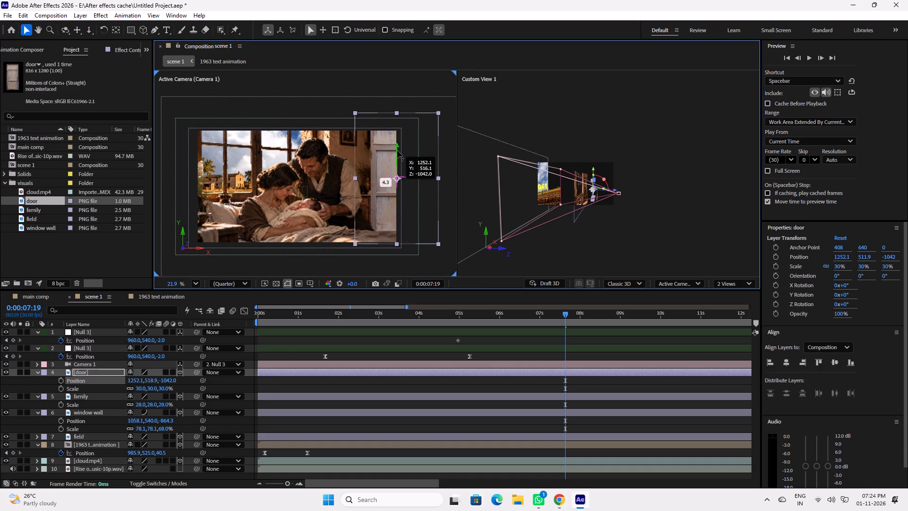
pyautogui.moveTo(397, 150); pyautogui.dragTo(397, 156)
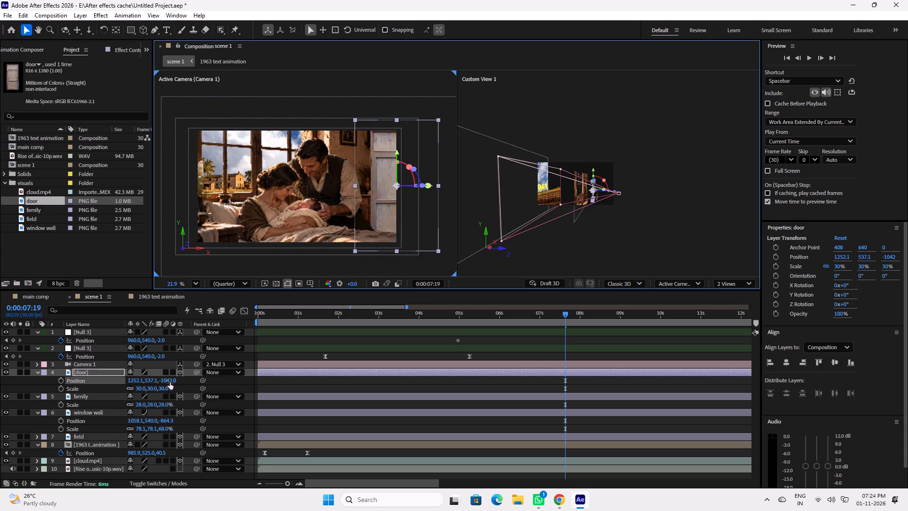
# Bring the door layer closer to the camera at Position Z -1172 and reposition it at X 1183.8, Y 534.1.
pyautogui.moveTo(170, 381); pyautogui.dragTo(118, 378)
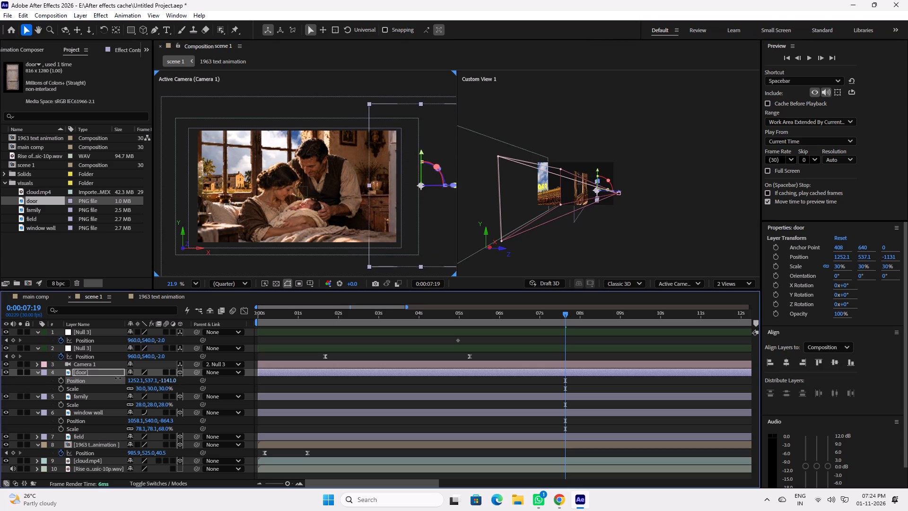
pyautogui.moveTo(118, 378); pyautogui.dragTo(106, 379)
pyautogui.moveTo(432, 214); pyautogui.dragTo(431, 214)
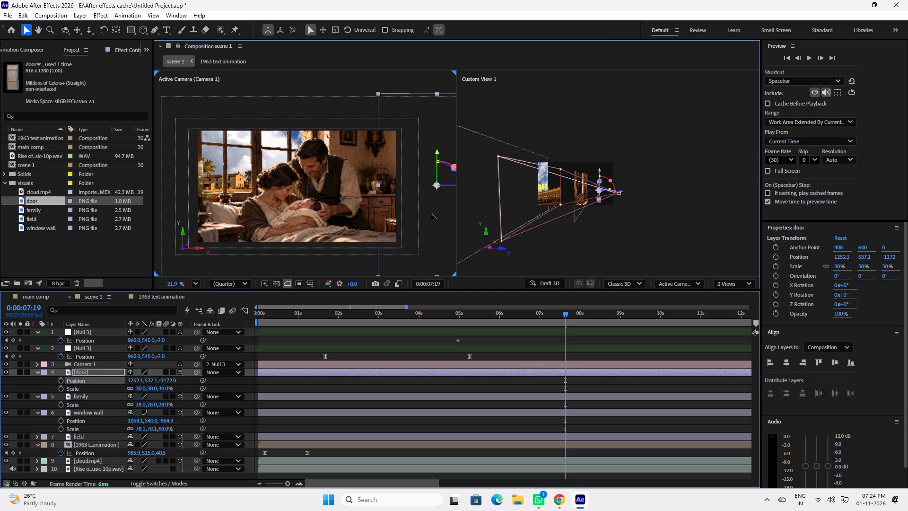
pyautogui.moveTo(431, 214); pyautogui.dragTo(400, 212)
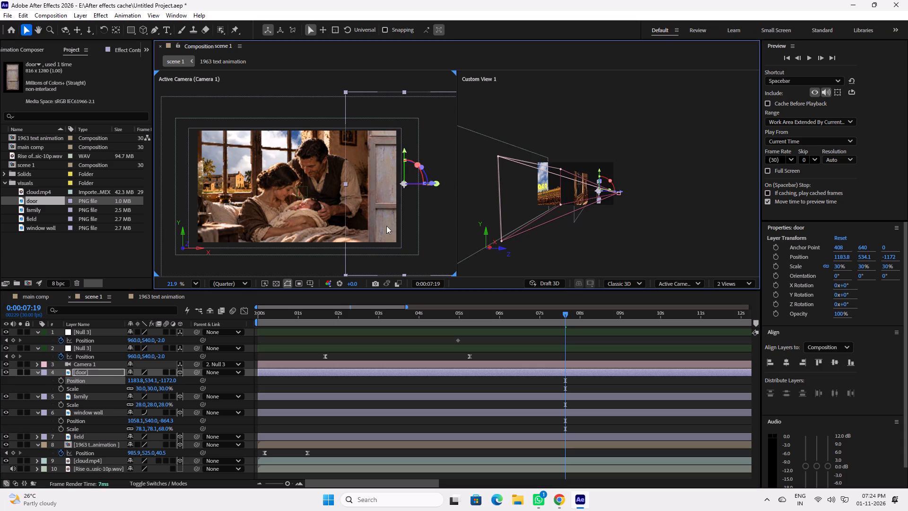
# Scale the door layer uniformly to 28% and adjust its Position X to 1184.8.
pyautogui.click(89, 372)
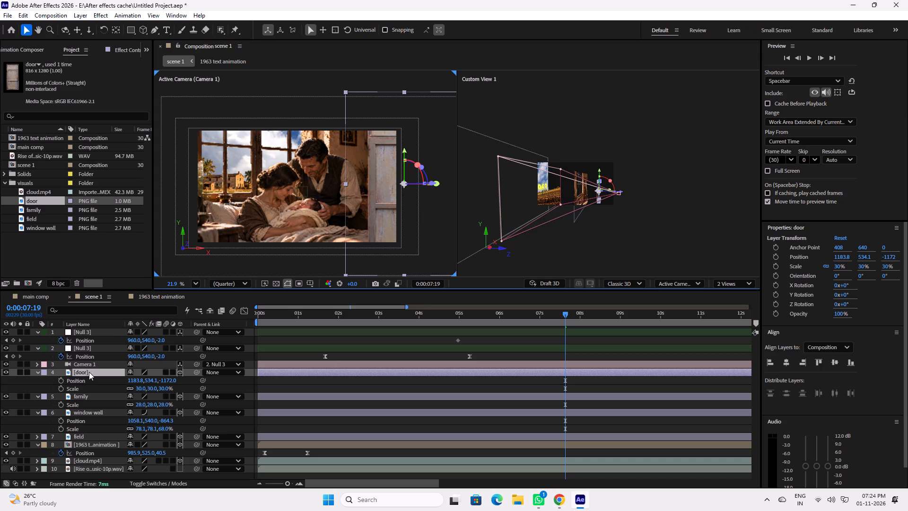
pyautogui.click(167, 390)
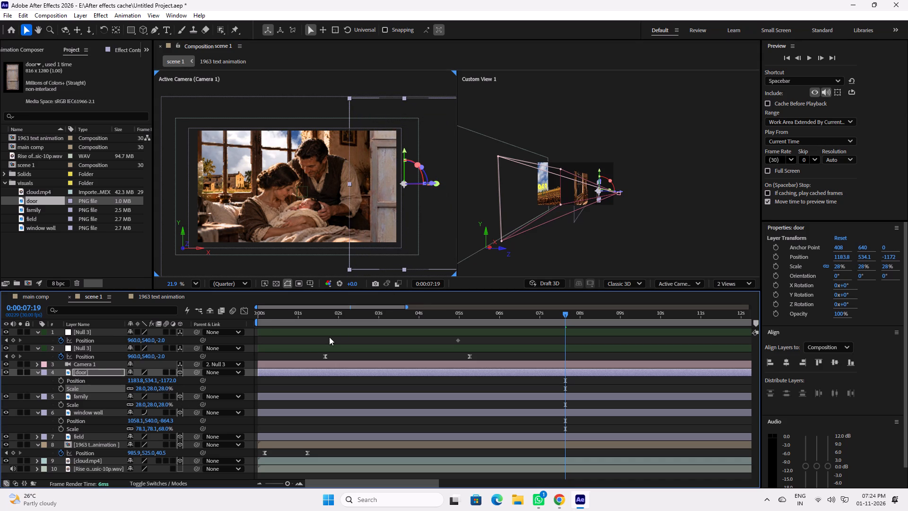
pyautogui.moveTo(133, 381); pyautogui.dragTo(139, 384)
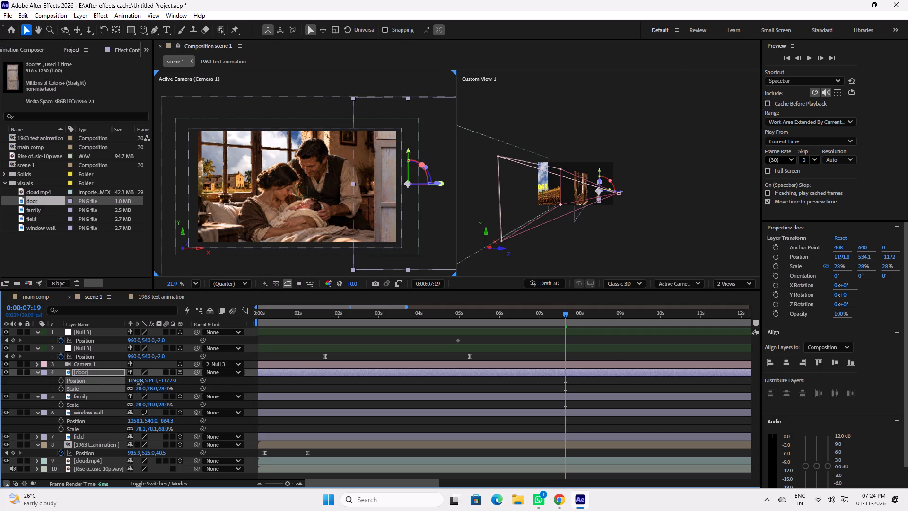
pyautogui.moveTo(139, 384); pyautogui.dragTo(132, 388)
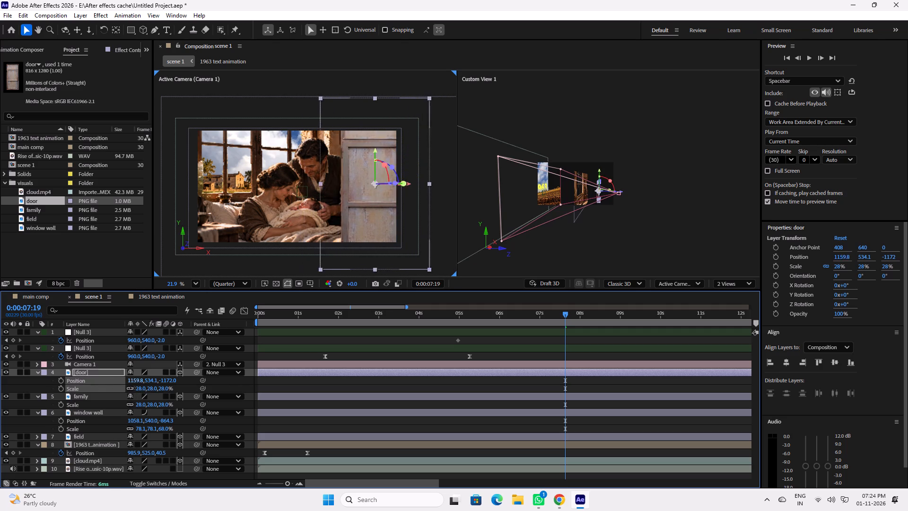
pyautogui.moveTo(132, 388); pyautogui.dragTo(133, 388)
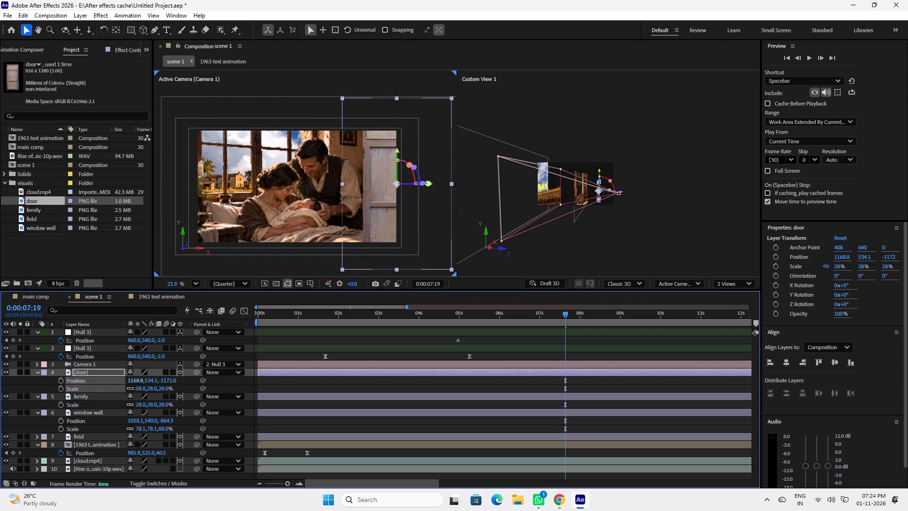
pyautogui.moveTo(133, 388); pyautogui.dragTo(143, 391)
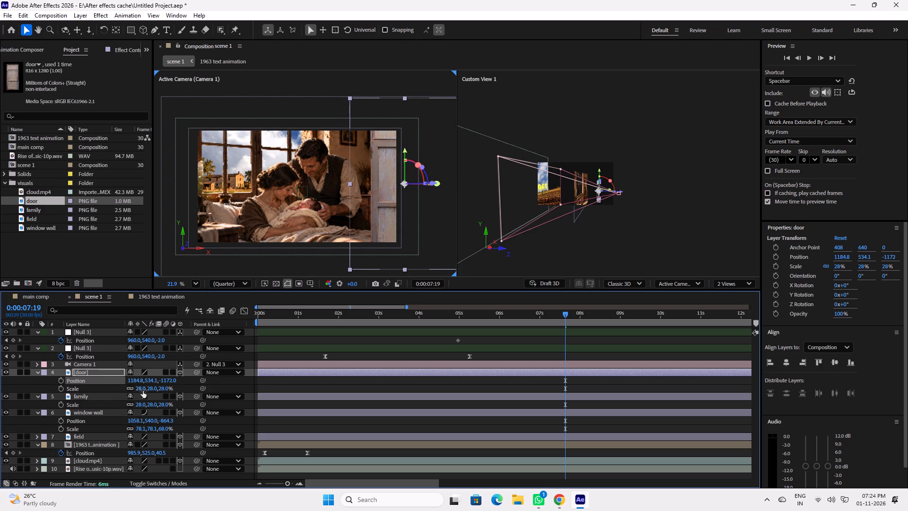
# Save the project.
pyautogui.hotkey('ctrl', 's')
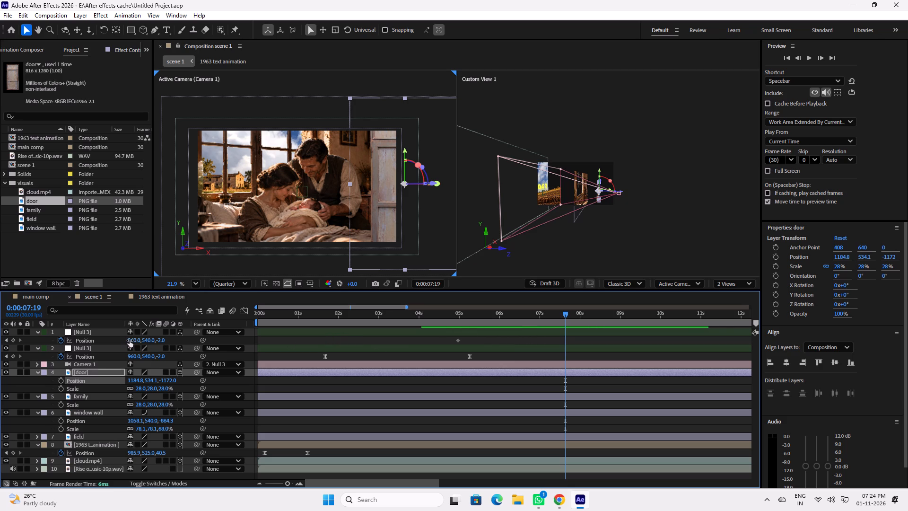
# Parent the lower Null 3 layer, which drives the camera, to the upper Null 3 layer.
pyautogui.moveTo(130, 340); pyautogui.dragTo(151, 345)
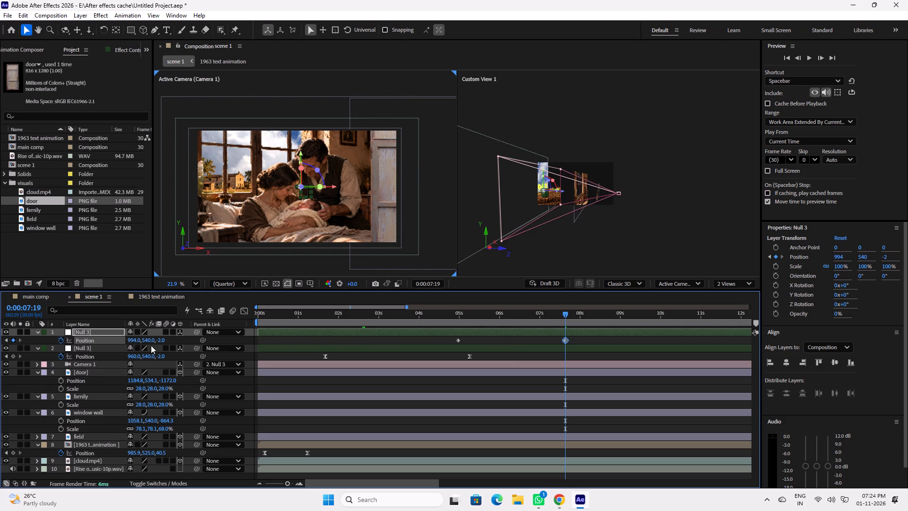
pyautogui.hotkey('ctrl', 'z')
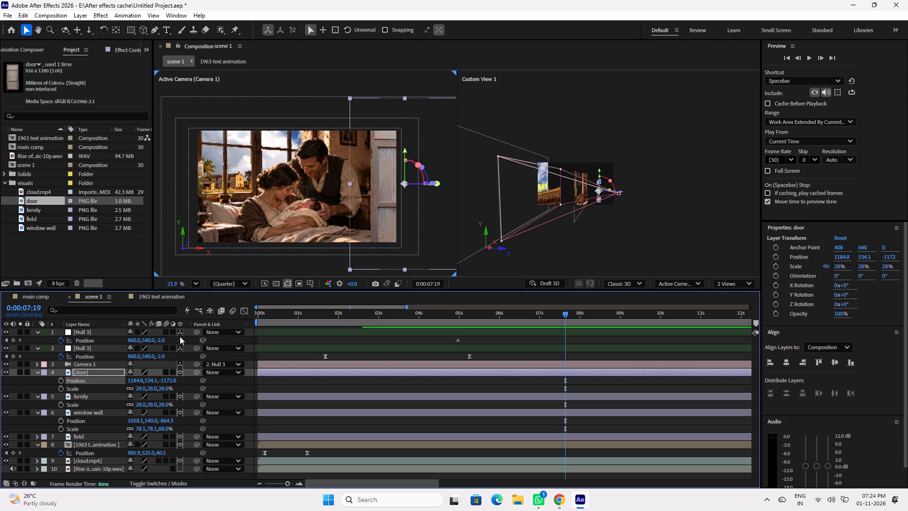
pyautogui.moveTo(195, 348); pyautogui.dragTo(146, 339)
pyautogui.moveTo(146, 339); pyautogui.dragTo(94, 332)
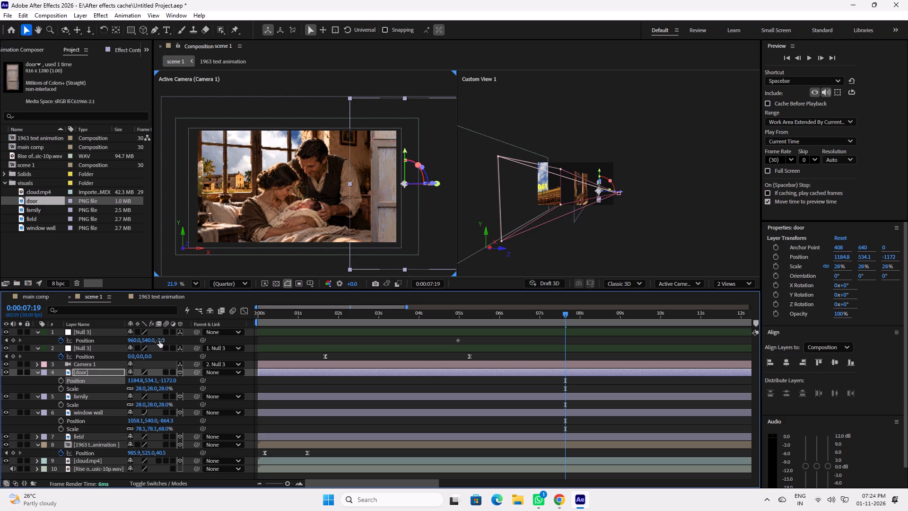
# Keyframe the upper null's Position Z at 92 at 0:00:07:19 and preview the camera move.
pyautogui.moveTo(160, 340); pyautogui.dragTo(183, 342)
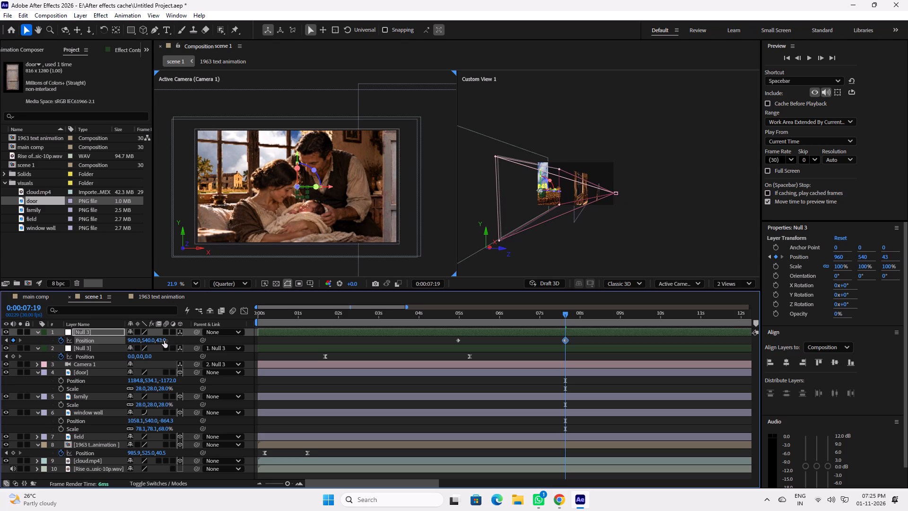
pyautogui.moveTo(162, 340); pyautogui.dragTo(182, 341)
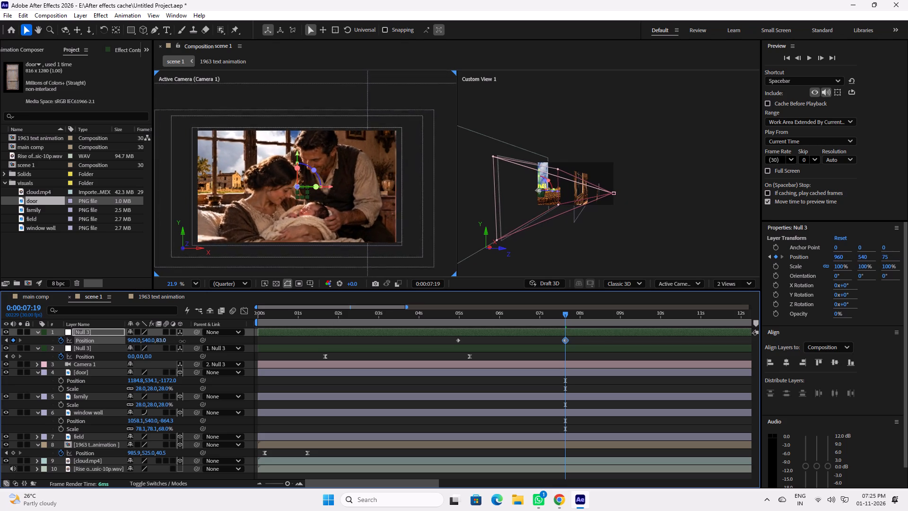
pyautogui.moveTo(182, 341); pyautogui.dragTo(187, 343)
pyautogui.moveTo(408, 317); pyautogui.dragTo(372, 317)
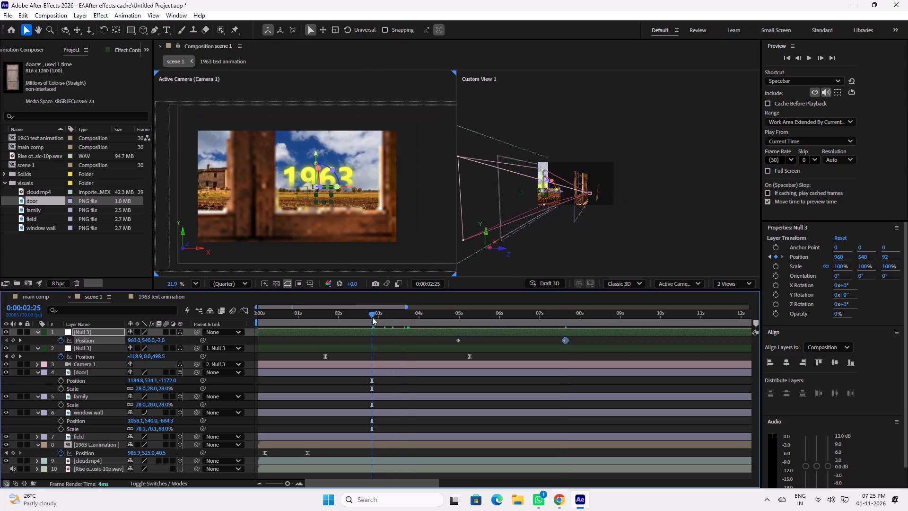
pyautogui.press('space')
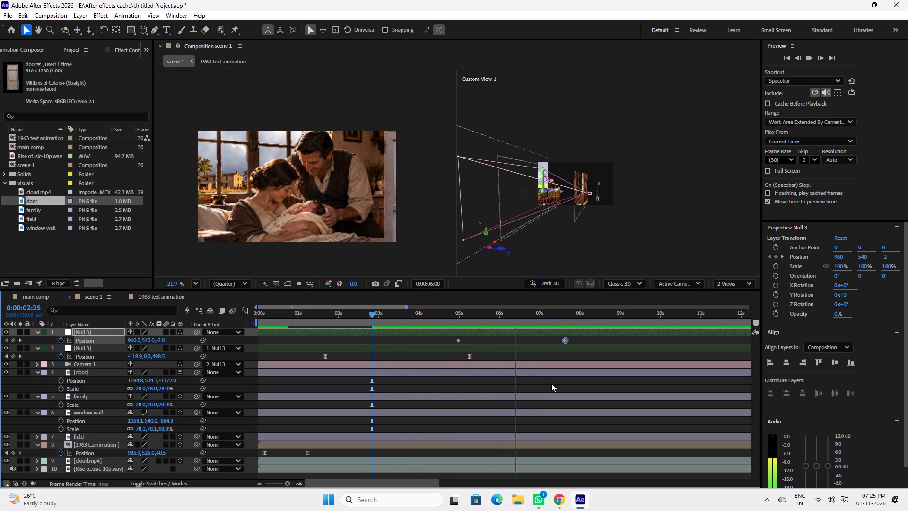
pyautogui.press('space')
pyautogui.press('space')
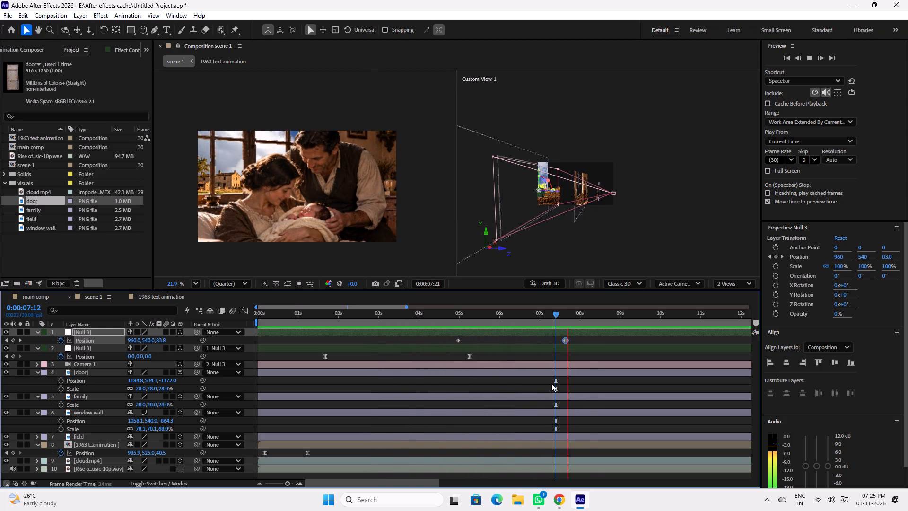
pyautogui.press('space')
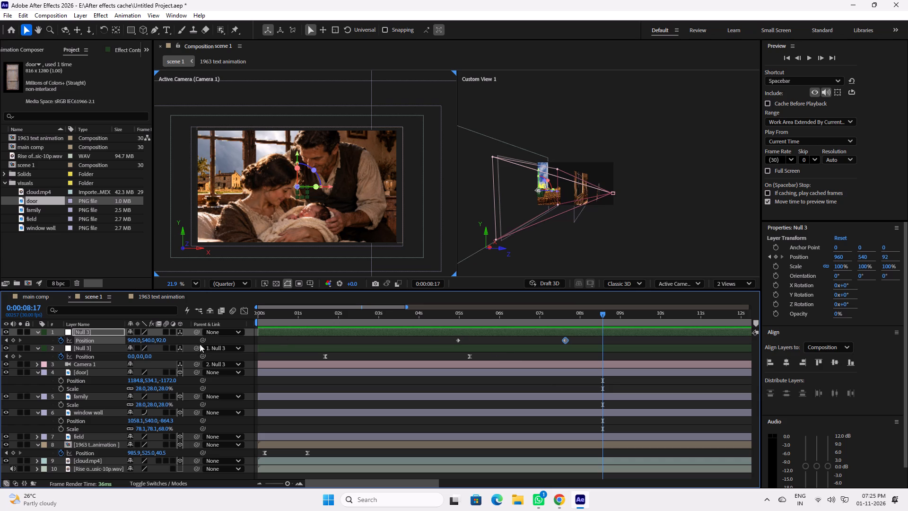
# Delete the upper Null 3 layer and play back the camera move with the remaining null.
pyautogui.click(94, 331)
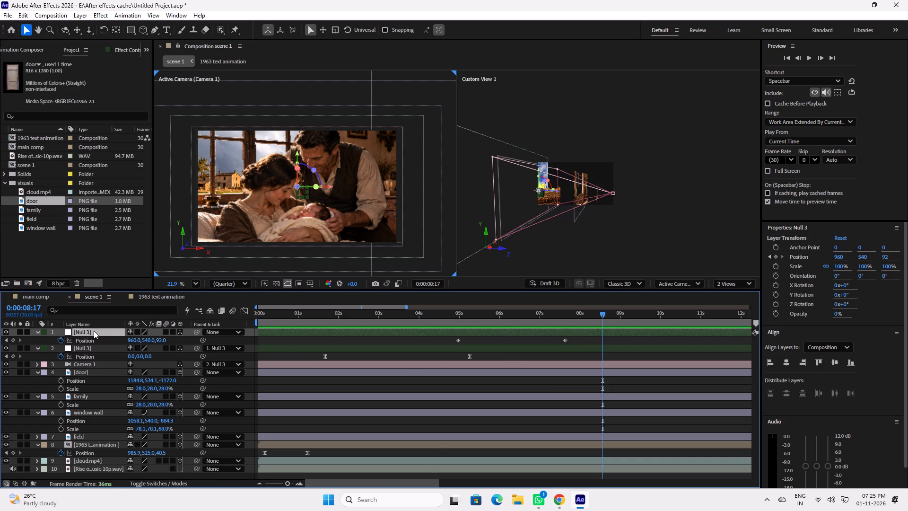
pyautogui.press('Delete')
pyautogui.moveTo(474, 317); pyautogui.dragTo(445, 316)
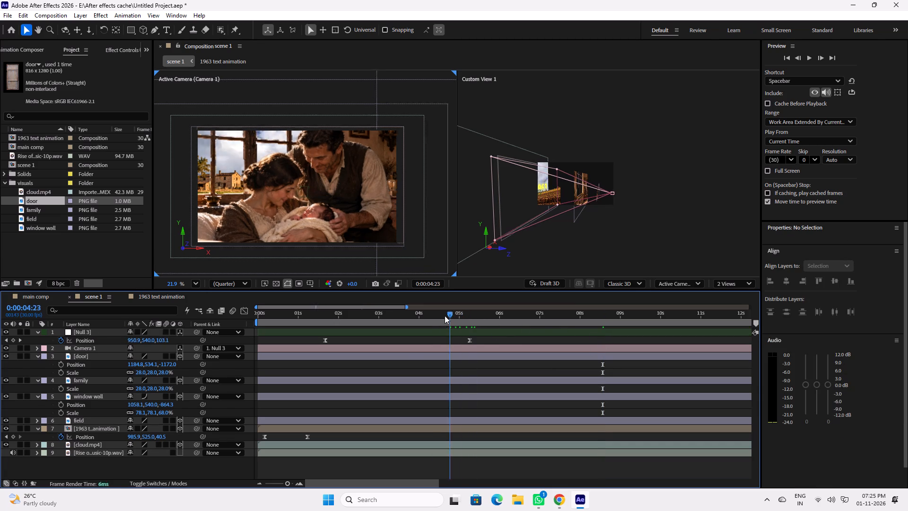
pyautogui.moveTo(445, 316); pyautogui.dragTo(410, 316)
pyautogui.press('space')
pyautogui.press('space')
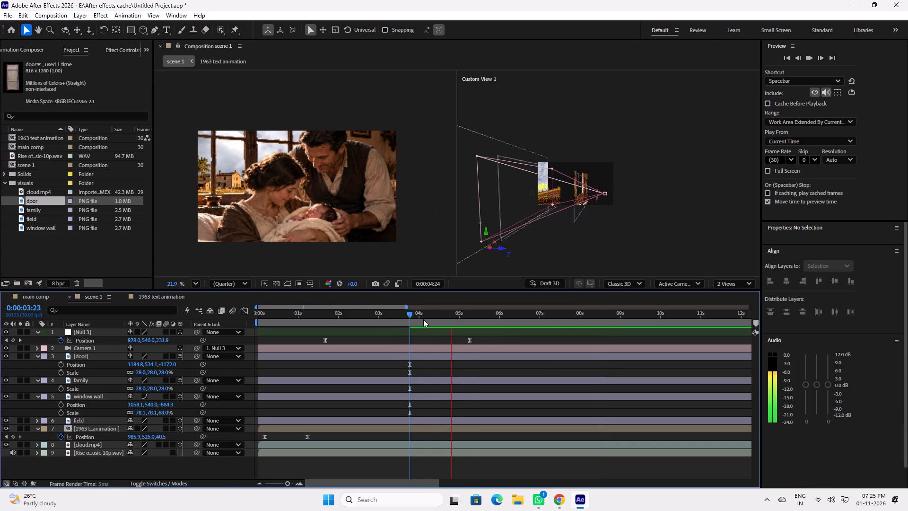
pyautogui.moveTo(406, 315); pyautogui.dragTo(341, 313)
pyautogui.press('space')
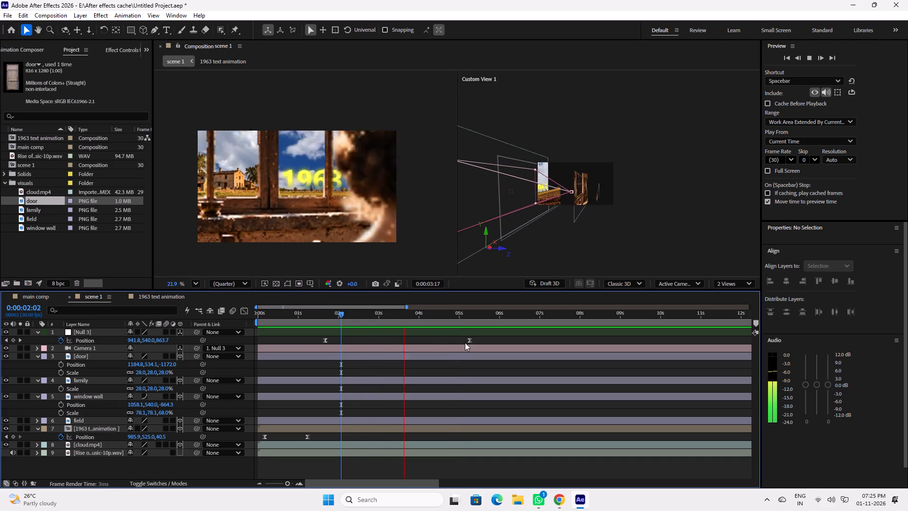
pyautogui.press('space')
# Move the remaining null's last Position keyframe earlier, to just after 4 seconds, and replay the camera move.
pyautogui.moveTo(470, 341); pyautogui.dragTo(426, 341)
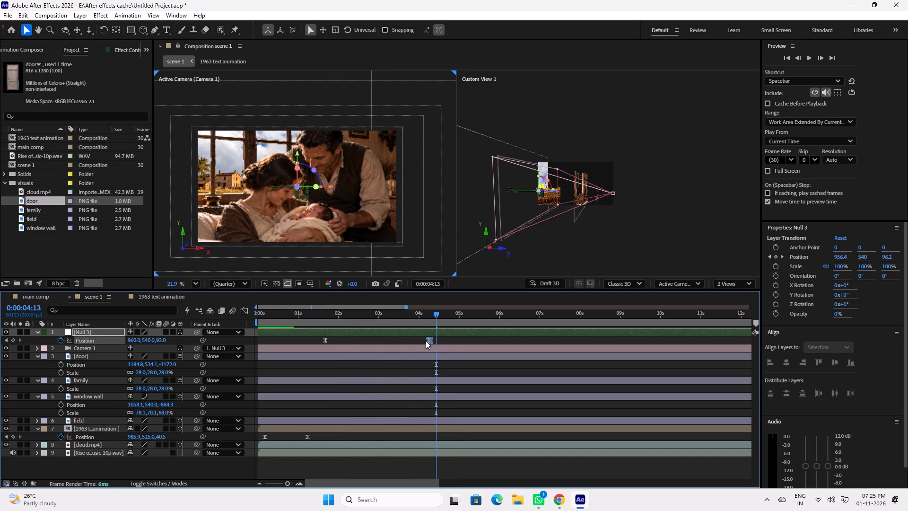
pyautogui.moveTo(426, 341); pyautogui.dragTo(424, 341)
pyautogui.moveTo(356, 315); pyautogui.dragTo(328, 315)
pyautogui.press('space')
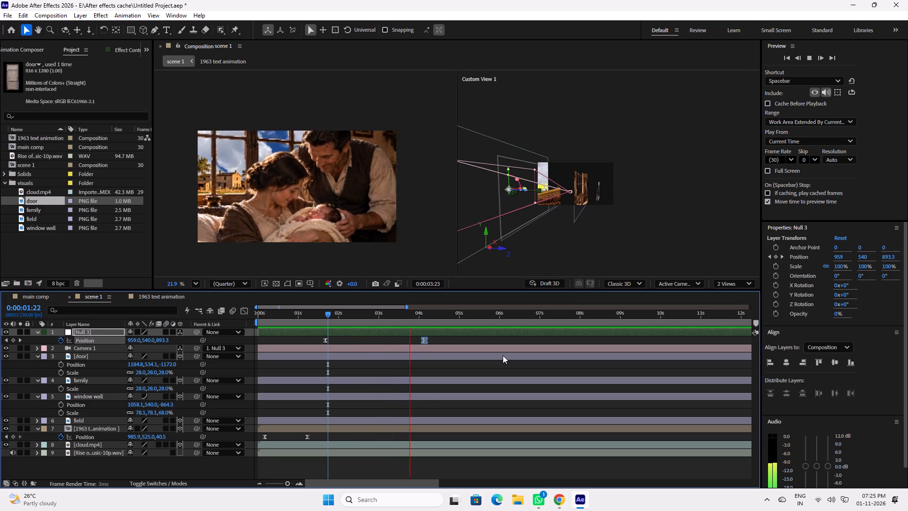
pyautogui.press('space')
pyautogui.moveTo(349, 316); pyautogui.dragTo(369, 316)
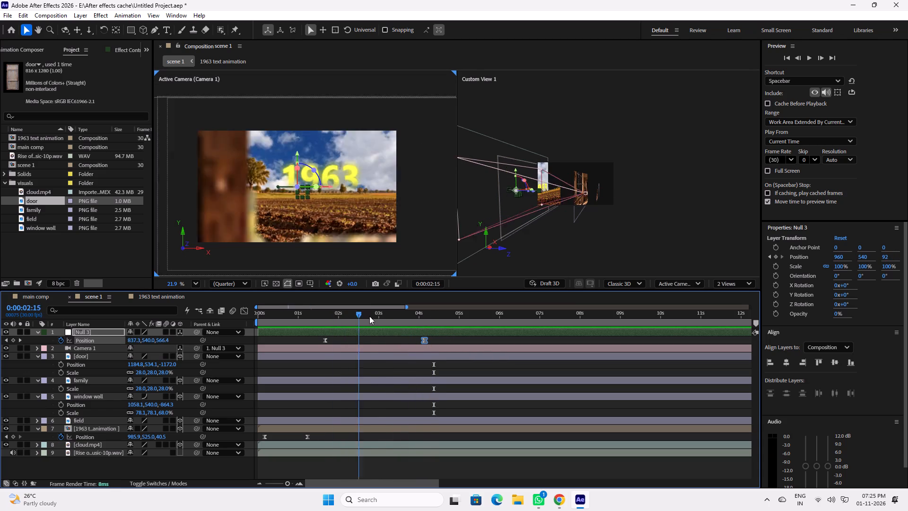
# Move the null's last Position keyframe earlier, to about 3.7 seconds, and replay the camera move.
pyautogui.moveTo(369, 316); pyautogui.dragTo(398, 317)
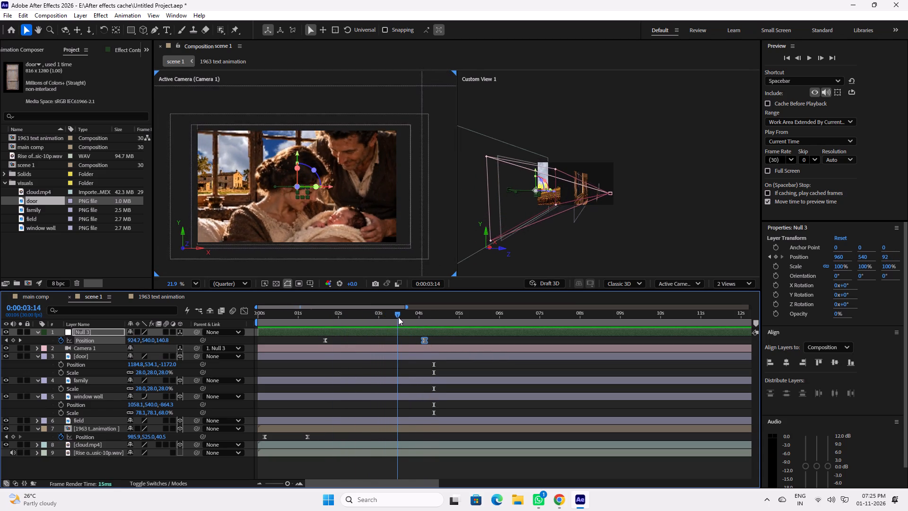
pyautogui.moveTo(398, 317); pyautogui.dragTo(418, 318)
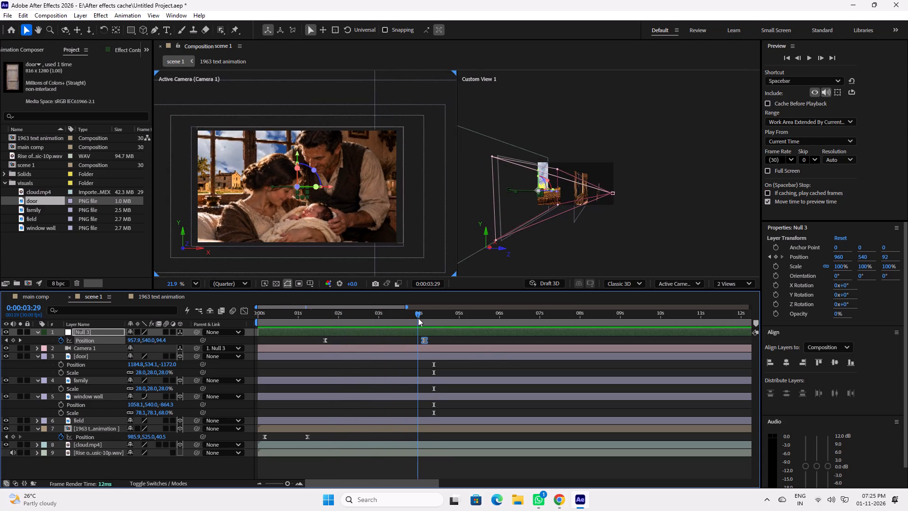
pyautogui.moveTo(418, 318); pyautogui.dragTo(460, 319)
pyautogui.press('space')
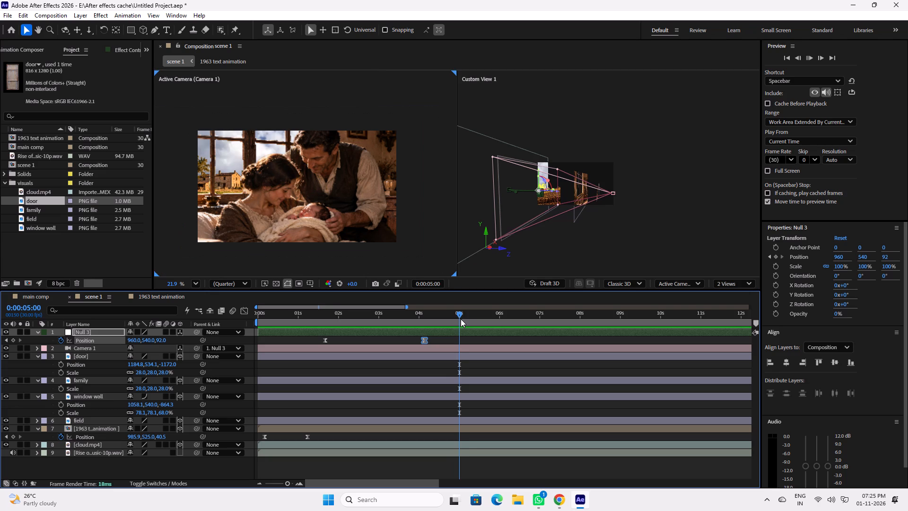
pyautogui.click(460, 313)
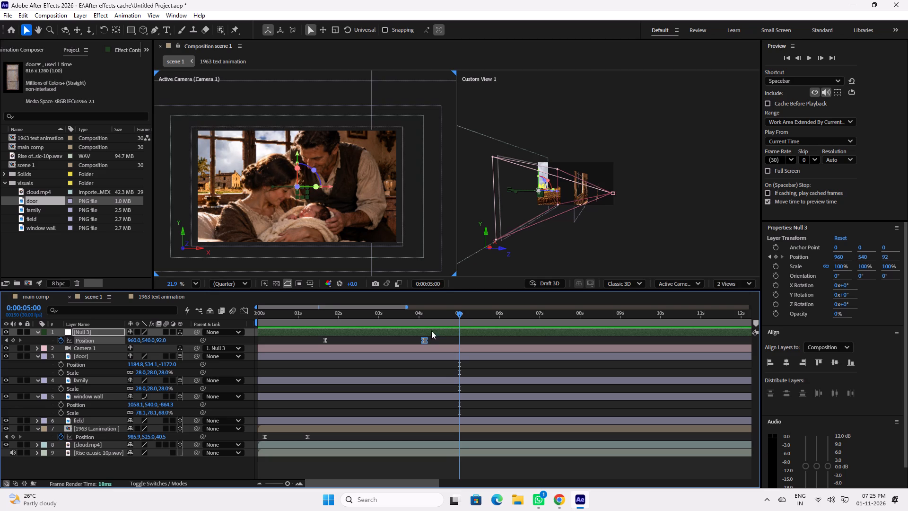
pyautogui.moveTo(423, 340); pyautogui.dragTo(419, 340)
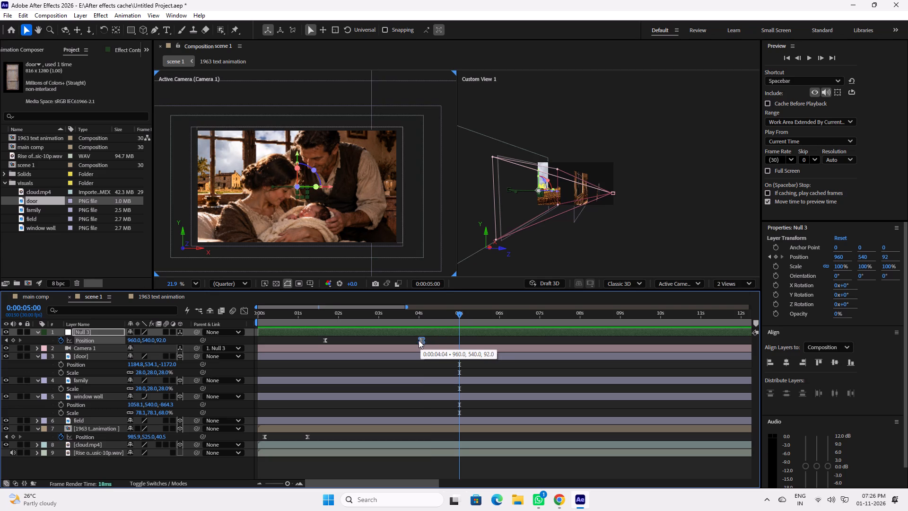
pyautogui.moveTo(419, 340); pyautogui.dragTo(407, 340)
pyautogui.moveTo(322, 317); pyautogui.dragTo(314, 317)
pyautogui.press('space')
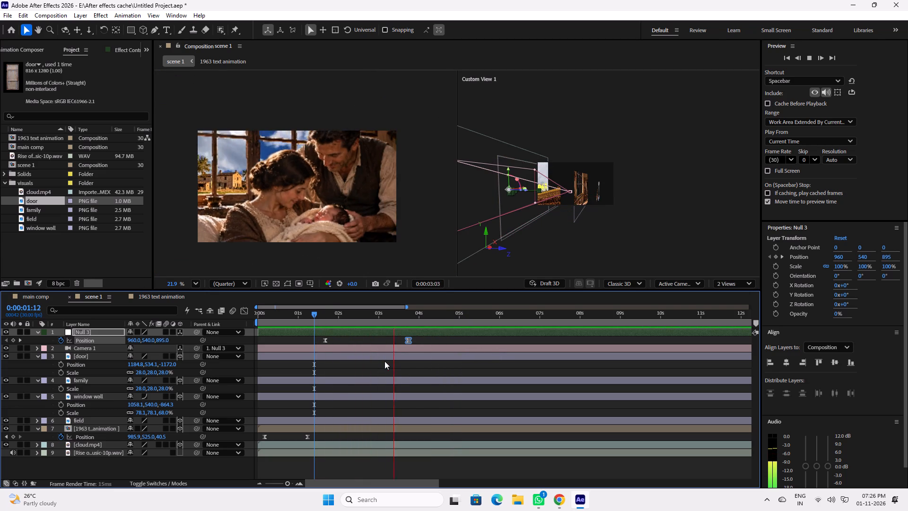
pyautogui.press('space')
pyautogui.press('space')
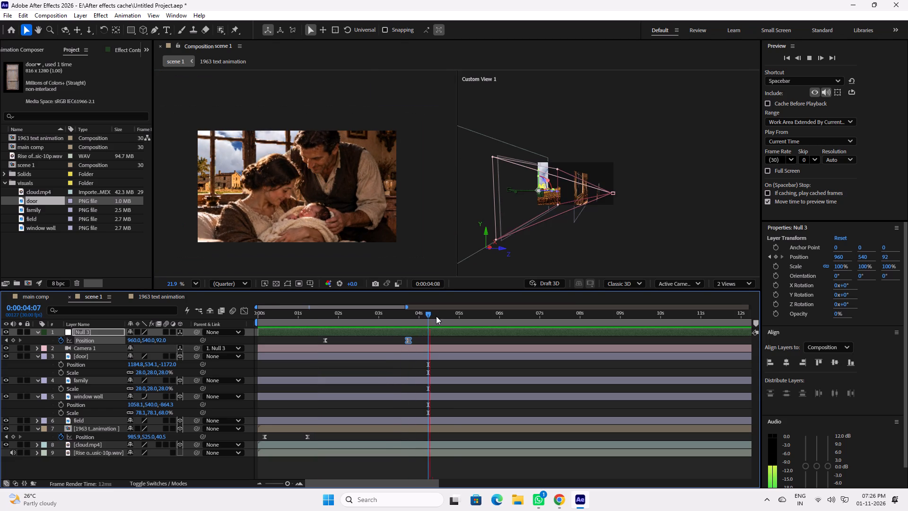
pyautogui.press('space')
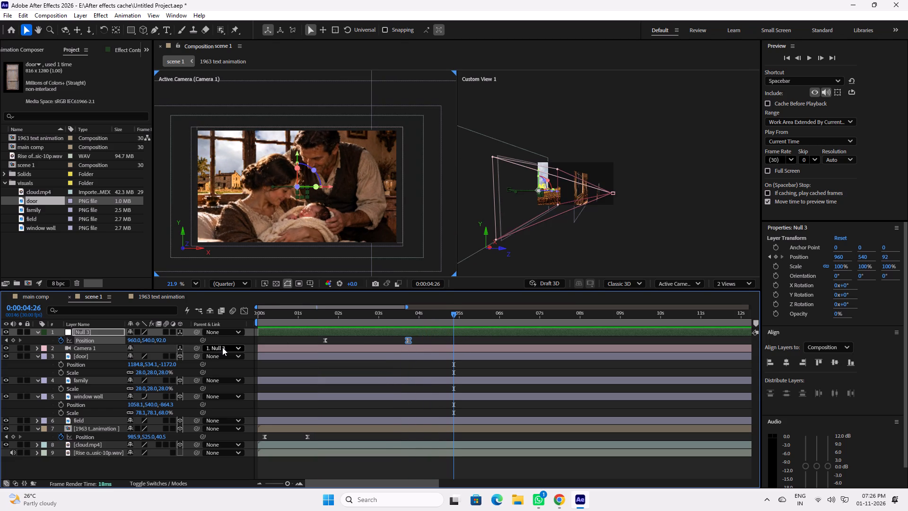
# Keyframe the null's Position Z at 175 at 0:00:04:26, save the project, and shift that keyframe to just after 5 seconds.
pyautogui.moveTo(162, 340); pyautogui.dragTo(179, 342)
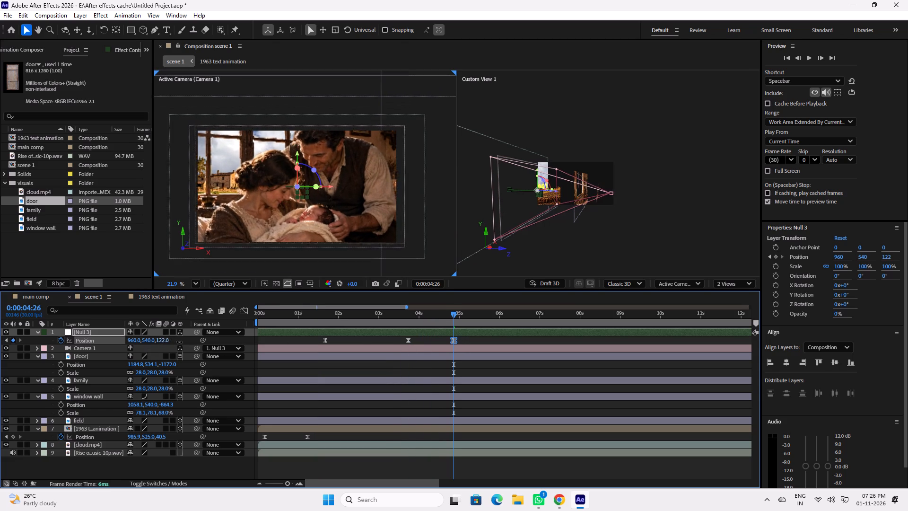
pyautogui.moveTo(179, 342); pyautogui.dragTo(199, 348)
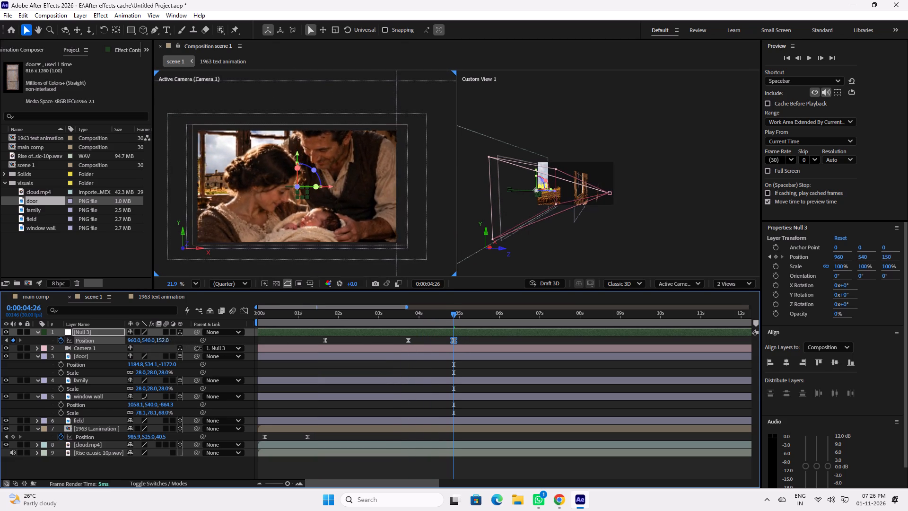
pyautogui.moveTo(199, 348); pyautogui.dragTo(211, 351)
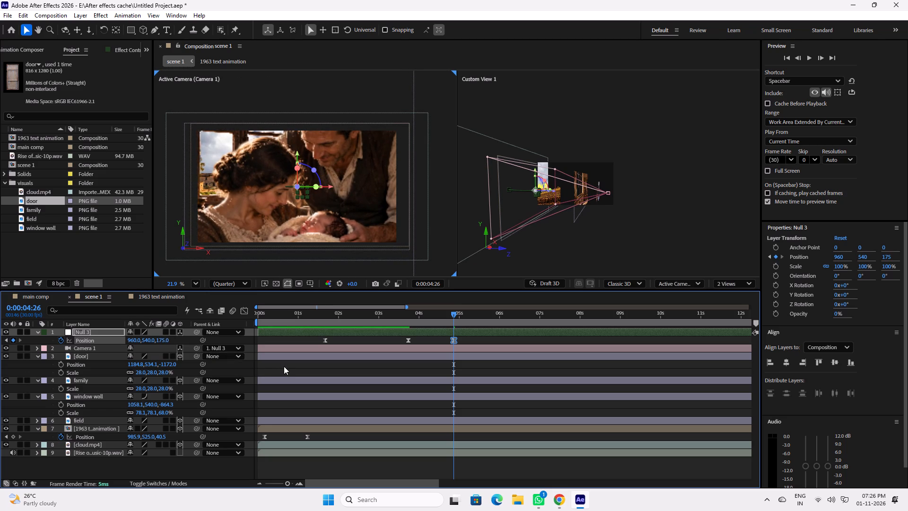
pyautogui.hotkey('ctrl', 's')
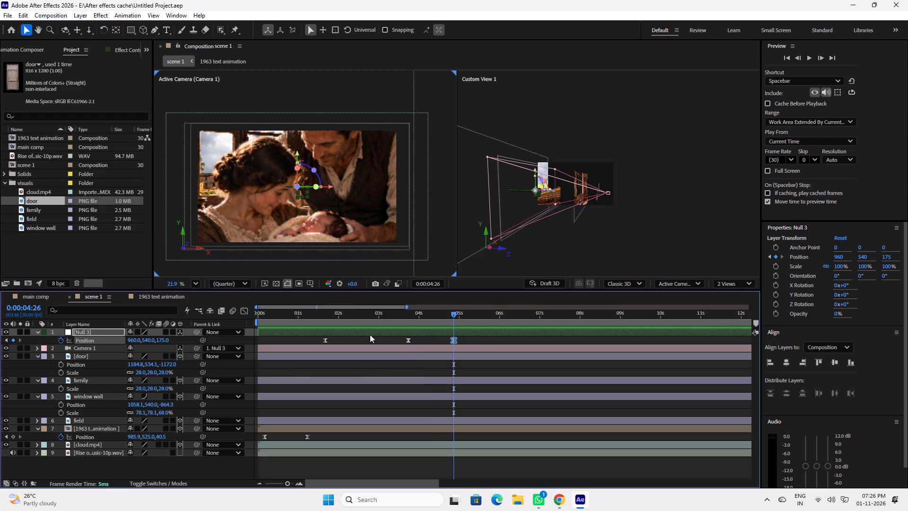
pyautogui.moveTo(455, 339); pyautogui.dragTo(458, 339)
pyautogui.moveTo(458, 339); pyautogui.dragTo(465, 340)
# Duplicate the Null 3 layer and replace the upper copy's Position keyframes with a single one at 0:00:04:26.
pyautogui.hotkey('ctrl', 'd')
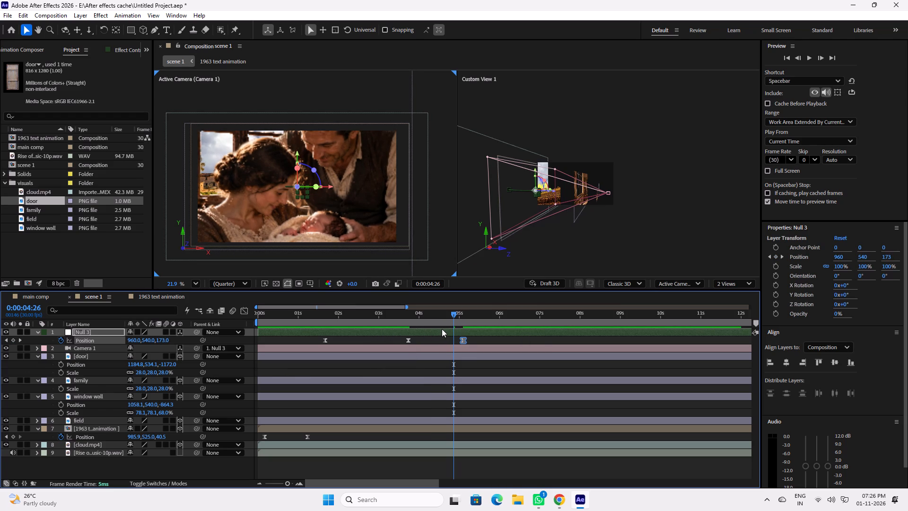
pyautogui.press('u')
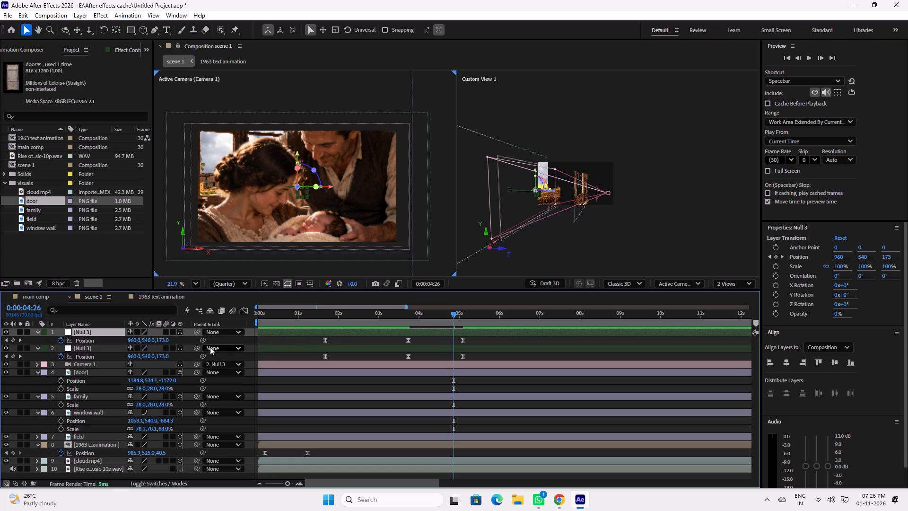
pyautogui.click(61, 339)
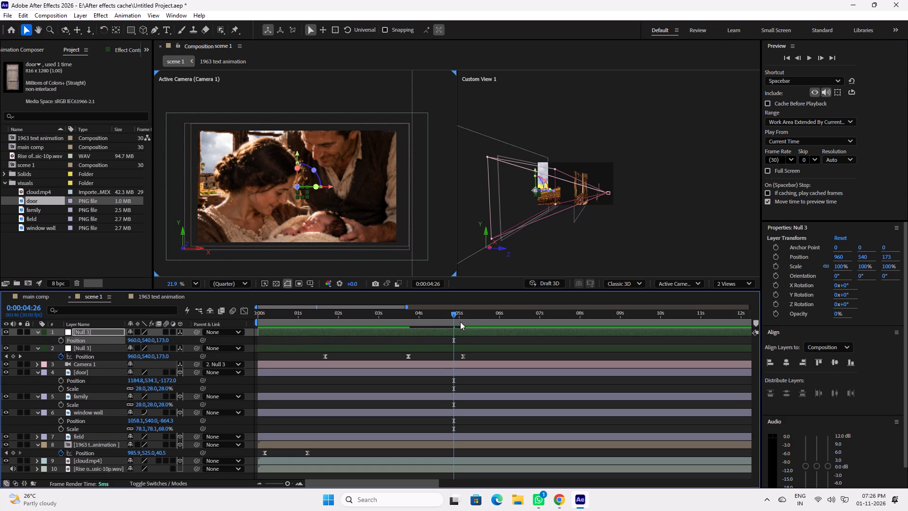
pyautogui.click(60, 339)
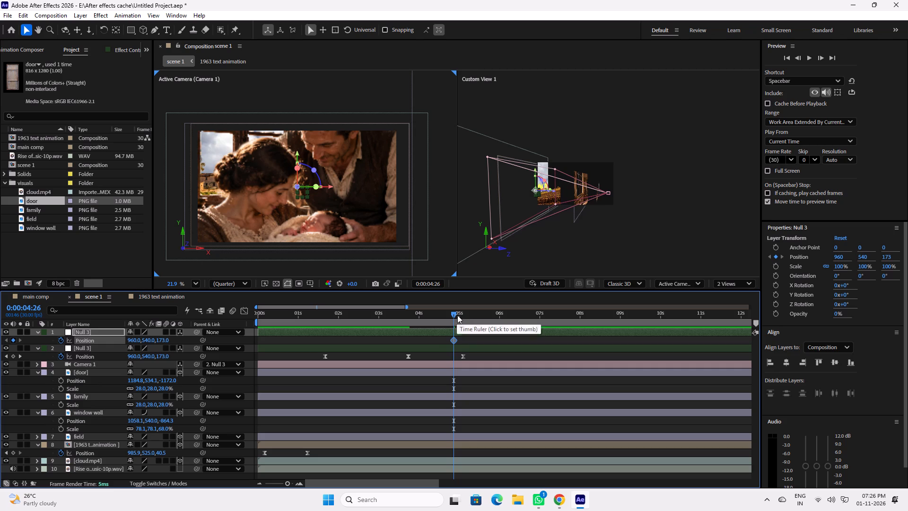
# Parent the lower Null 3 to the upper one and keyframe the upper null's Position X at 1209 at 0:00:07:17.
pyautogui.moveTo(458, 315); pyautogui.dragTo(518, 320)
pyautogui.press('space')
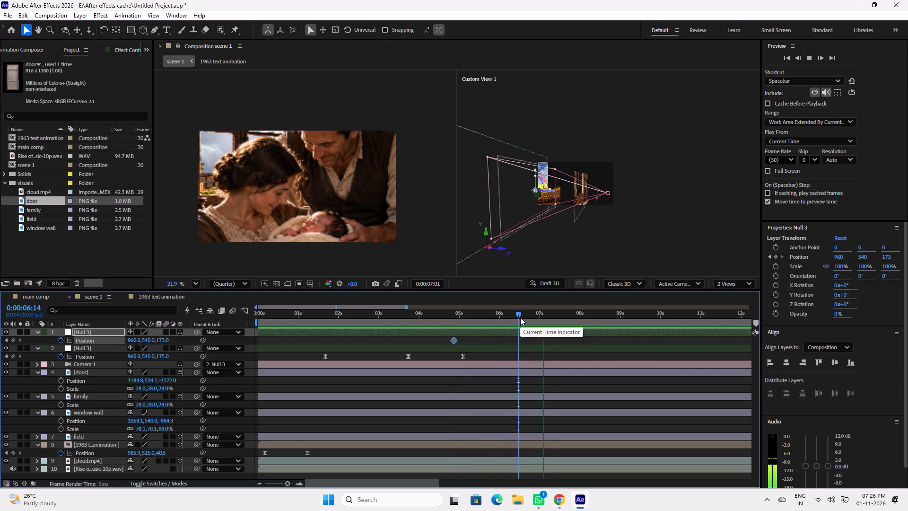
pyautogui.click(519, 316)
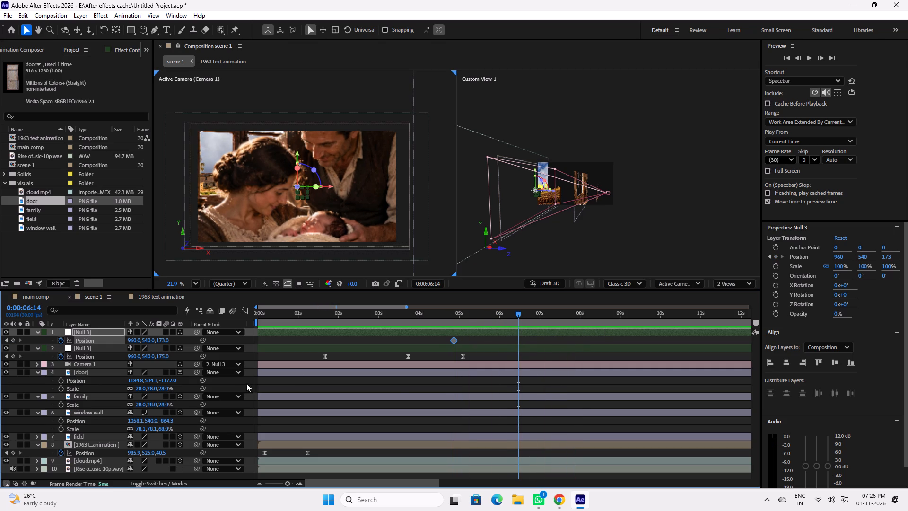
pyautogui.press('space')
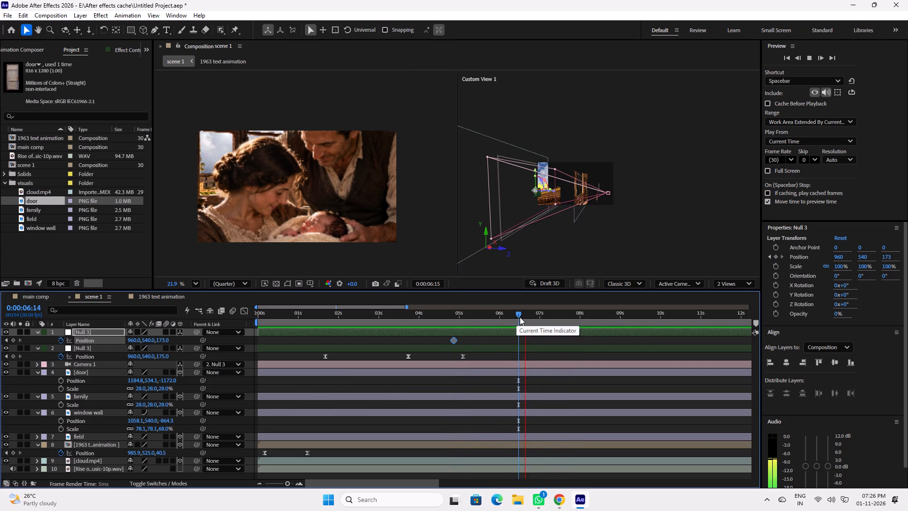
pyautogui.press('space')
pyautogui.click(565, 316)
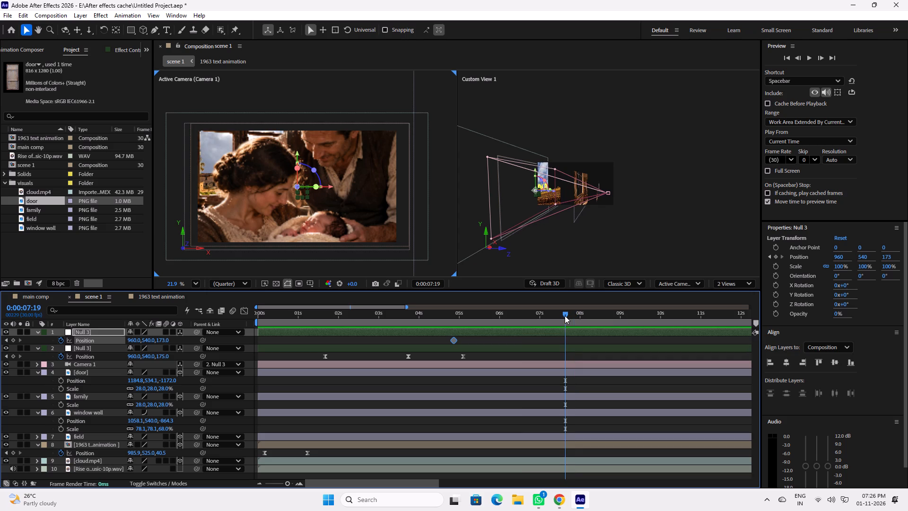
pyautogui.press('space')
pyautogui.click(564, 314)
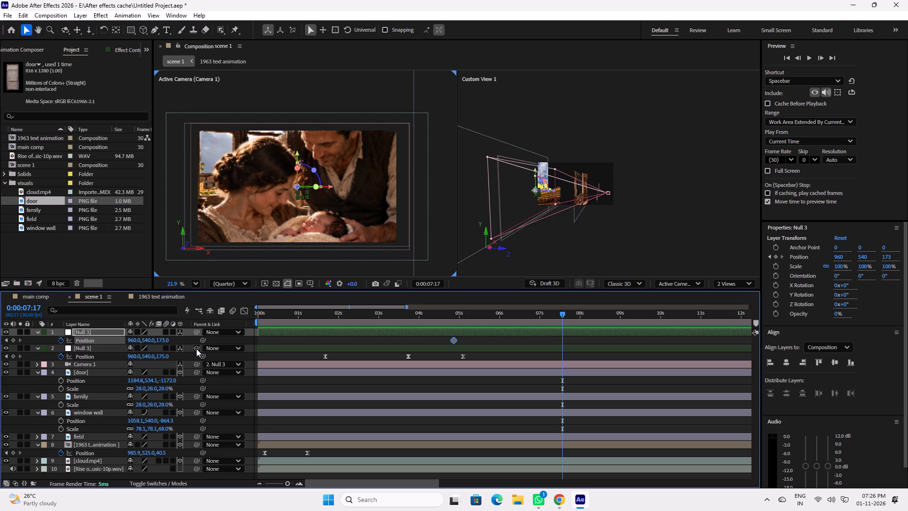
pyautogui.moveTo(196, 349); pyautogui.dragTo(102, 331)
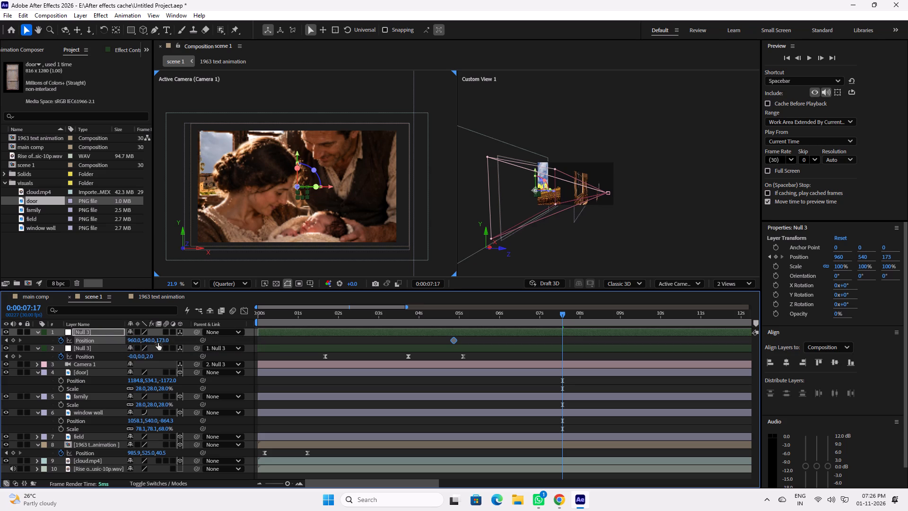
pyautogui.moveTo(131, 341); pyautogui.dragTo(183, 347)
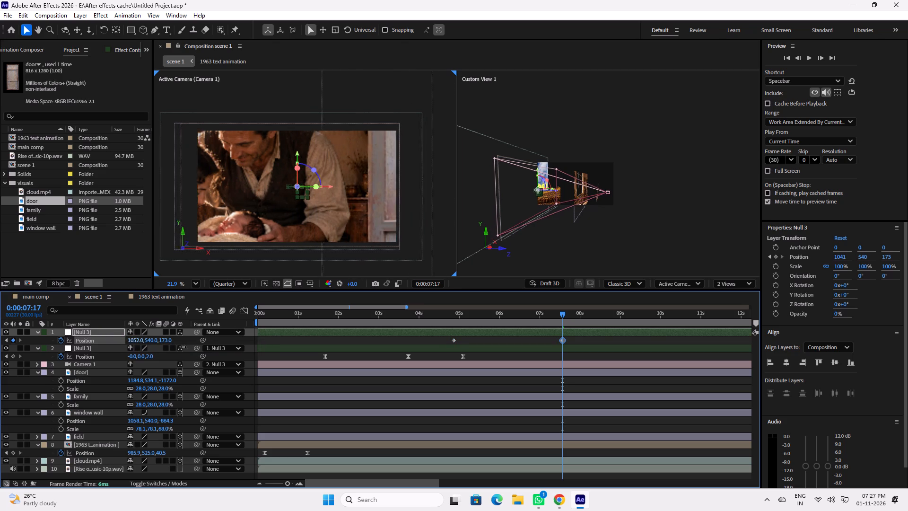
pyautogui.moveTo(183, 347); pyautogui.dragTo(236, 352)
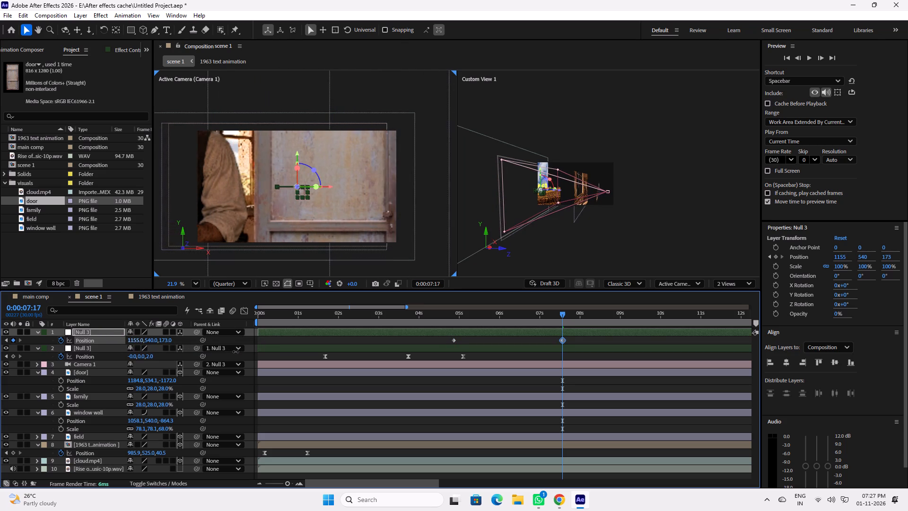
pyautogui.moveTo(236, 352); pyautogui.dragTo(262, 354)
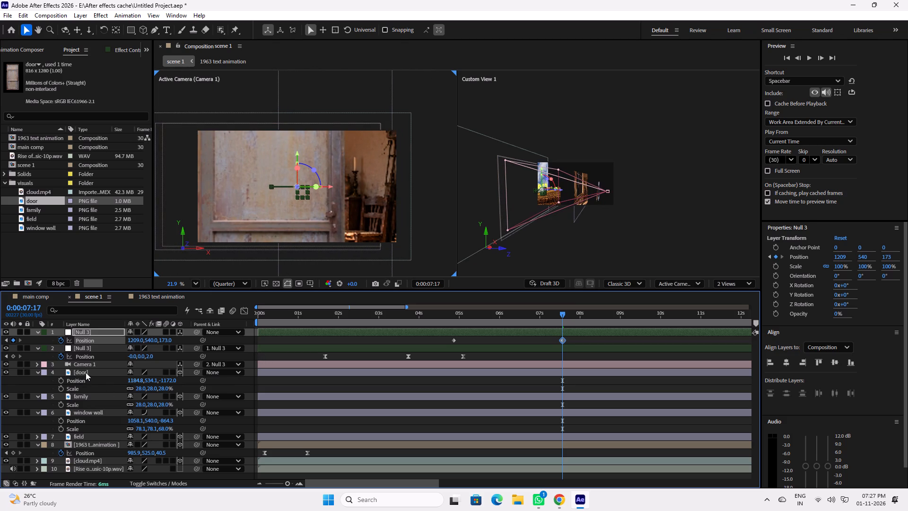
# Delete the door layer from scene 1 and save the project.
pyautogui.click(86, 372)
pyautogui.press('Delete')
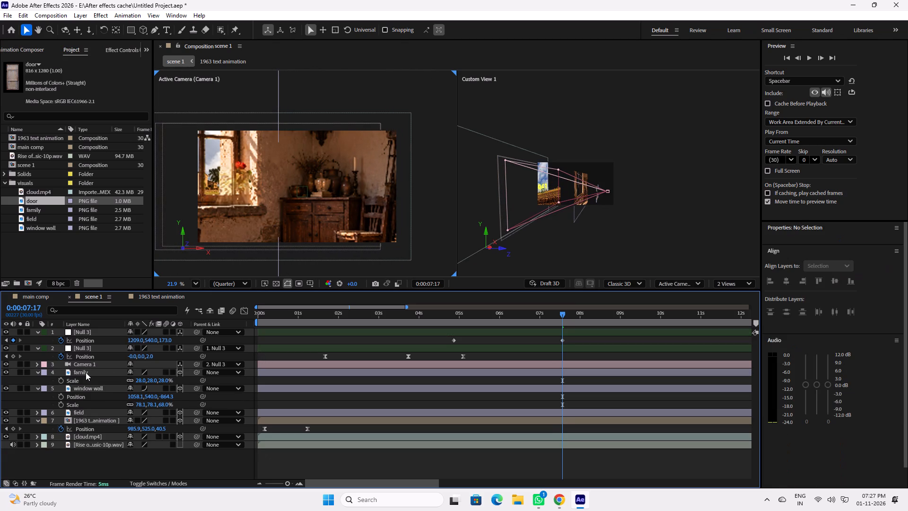
pyautogui.hotkey('ctrl', 's')
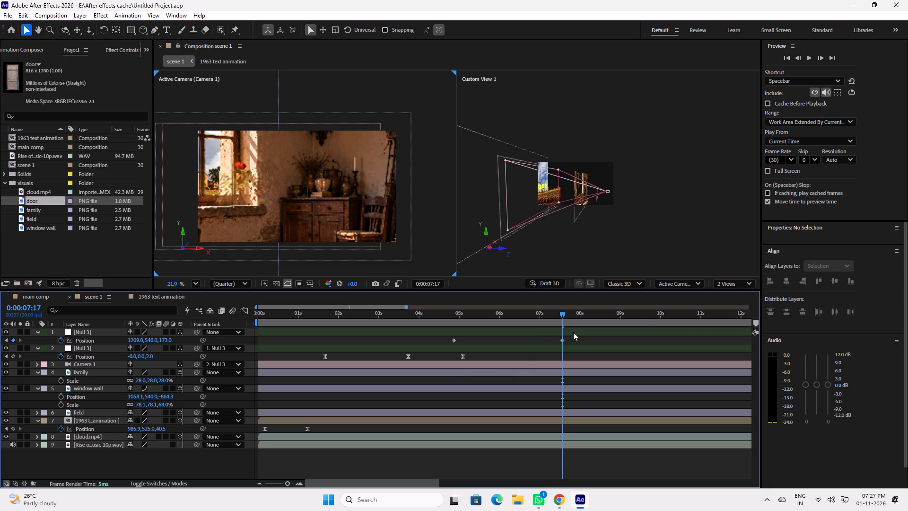
# Easy-ease the upper null's Position keyframes and set the 0:00:07:17 keyframe's incoming and outgoing velocity influence to 65%.
pyautogui.moveTo(574, 337); pyautogui.dragTo(432, 342)
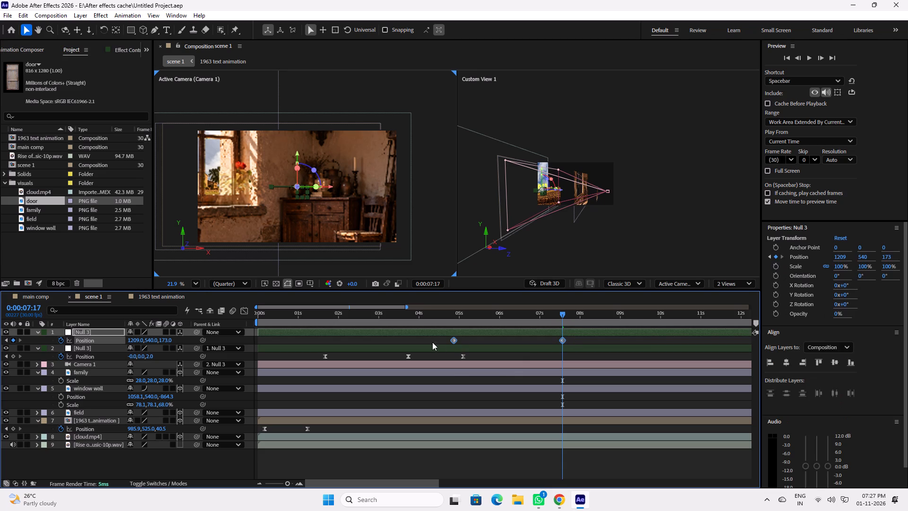
pyautogui.press('F9')
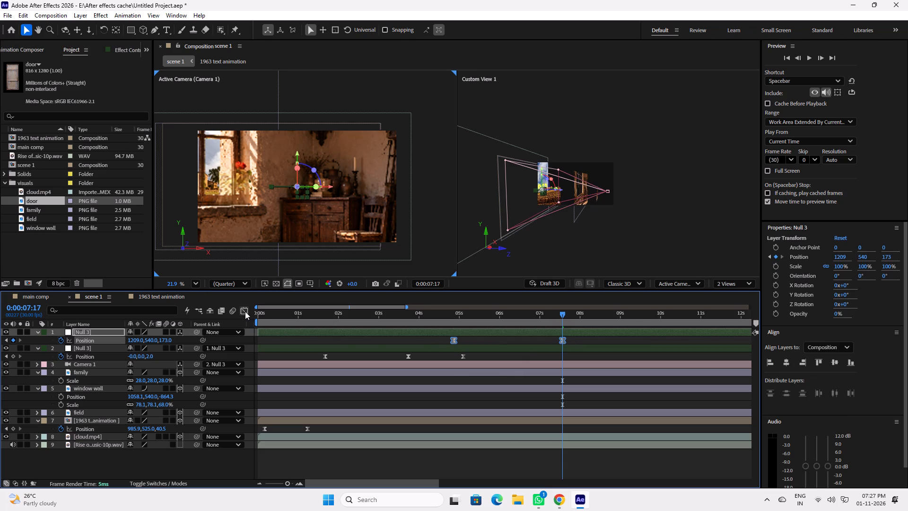
pyautogui.click(245, 311)
pyautogui.doubleClick(562, 455)
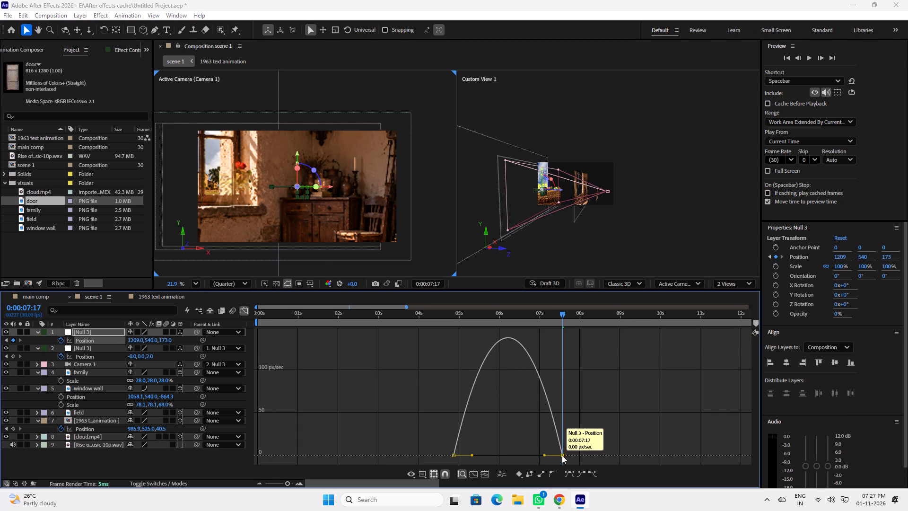
pyautogui.click(521, 245)
pyautogui.press('6')
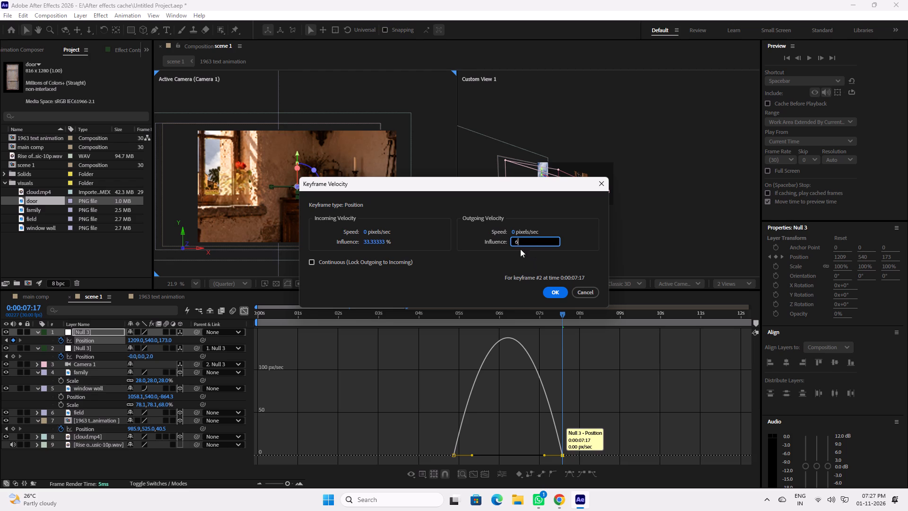
pyautogui.press('5')
pyautogui.click(378, 243)
pyautogui.press('6')
pyautogui.press('5')
pyautogui.click(552, 293)
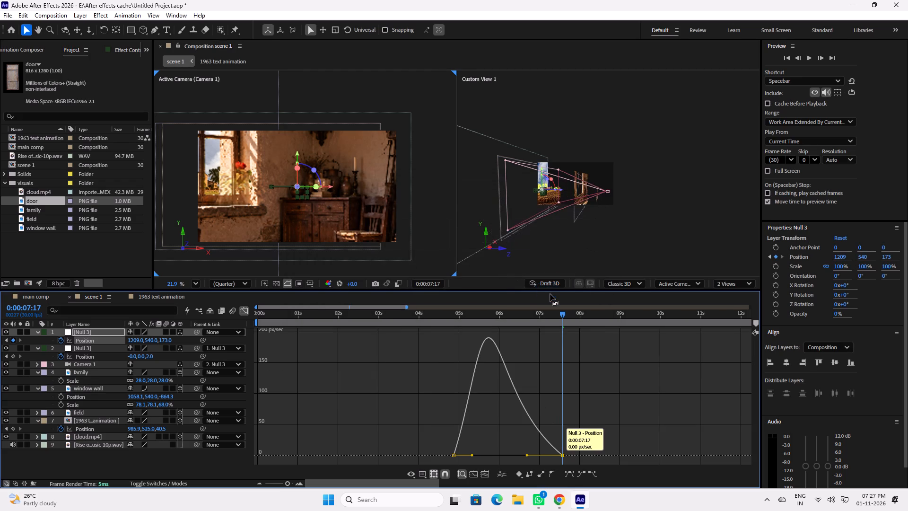
# Play back the eased camera move from 0:00:01:22 and save the project.
pyautogui.moveTo(436, 314); pyautogui.dragTo(328, 310)
pyautogui.press('space')
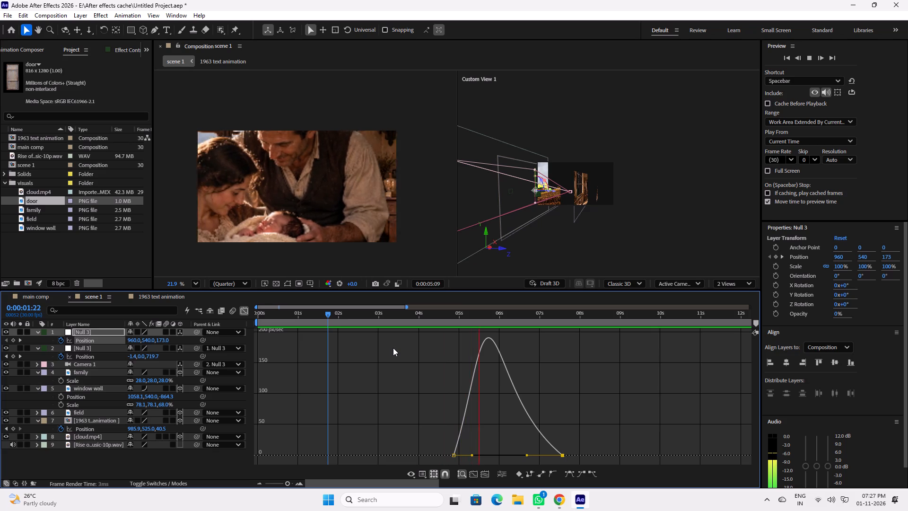
pyautogui.press('space')
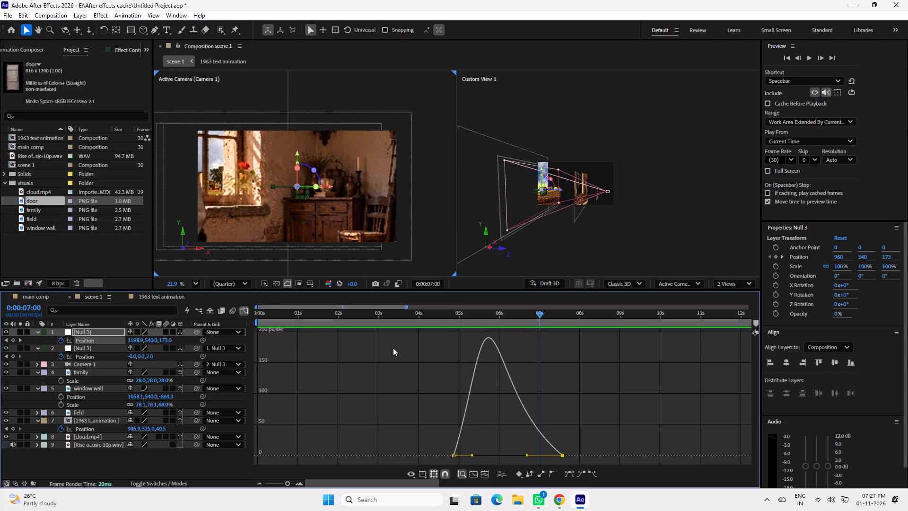
pyautogui.hotkey('ctrl', 's')
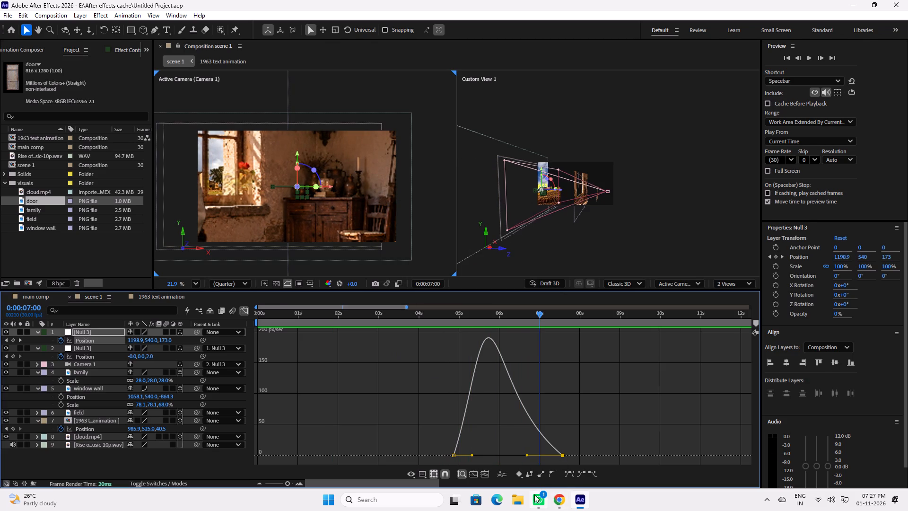
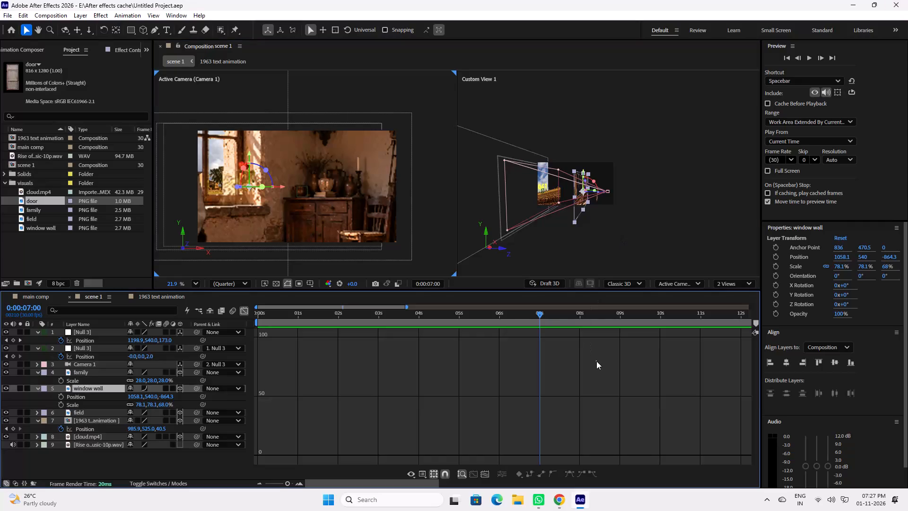
# Save the project and close After Effects.
pyautogui.hotkey('ctrl', 's')
pyautogui.click(907, 0)
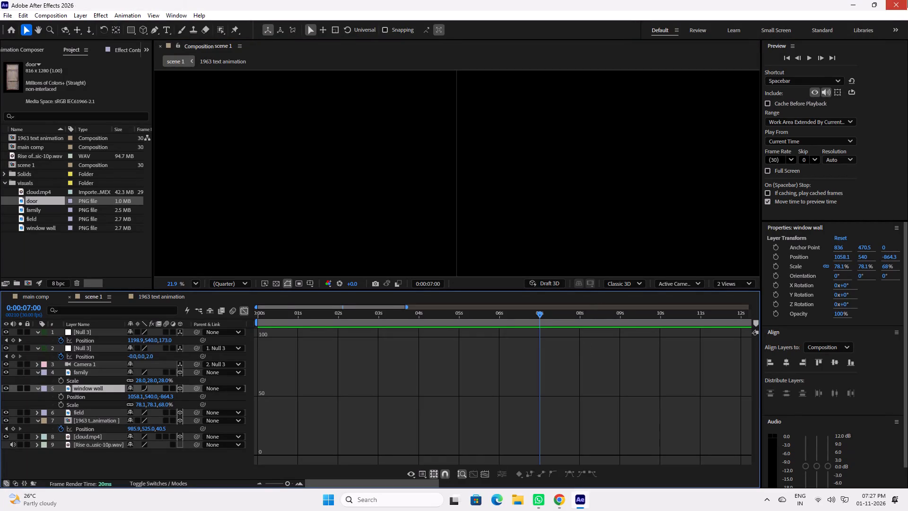